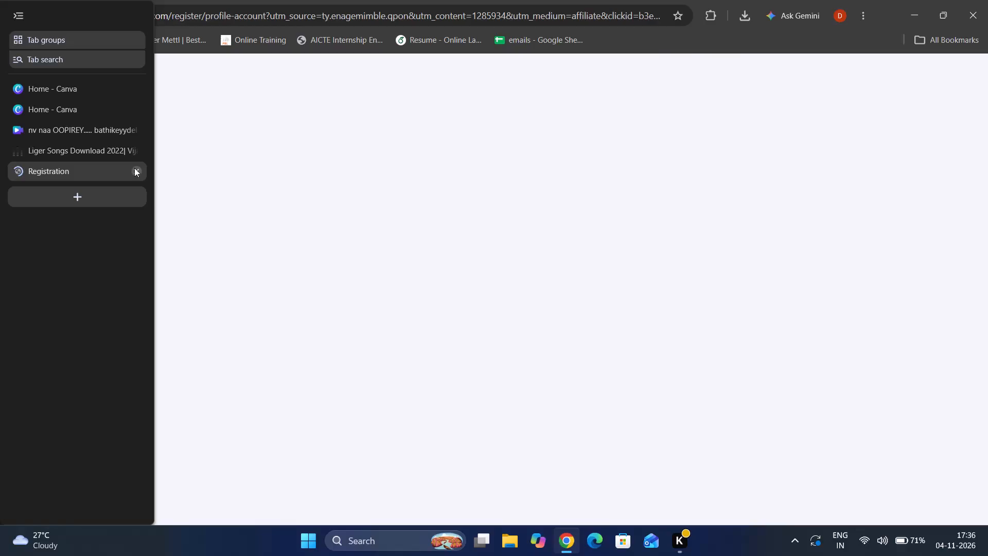
Close the Registration pop-up page that opened over the song download site.
left_click(134, 168)
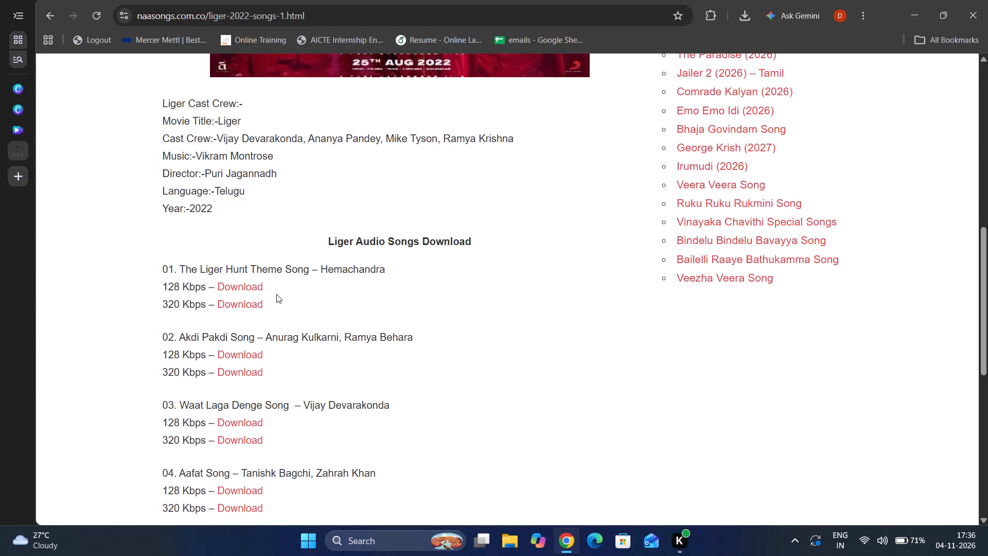
Download the 320 Kbps version of the Kalalo Kooda song and show the downloaded file in its folder.
scroll(276, 294, "down", 3)
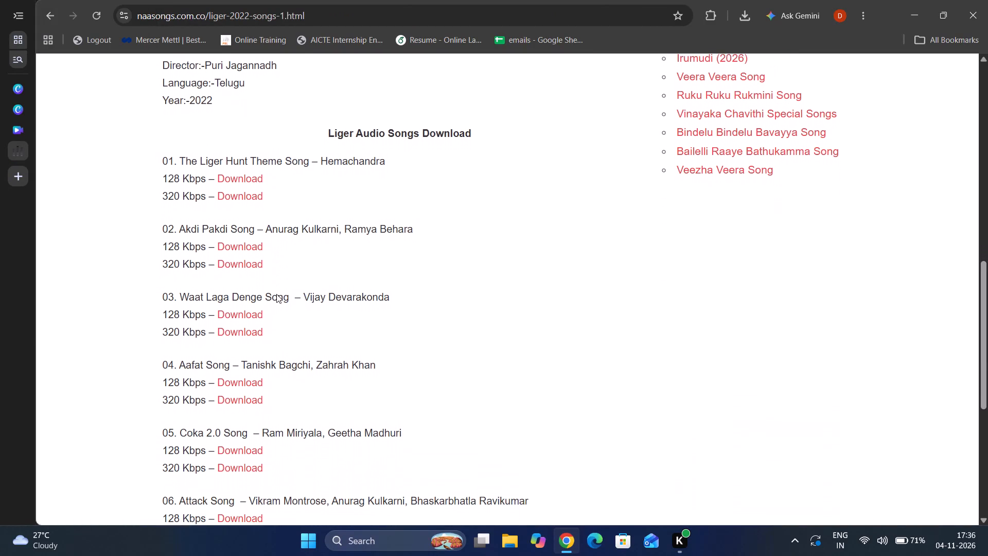
scroll(276, 294, "down", 5)
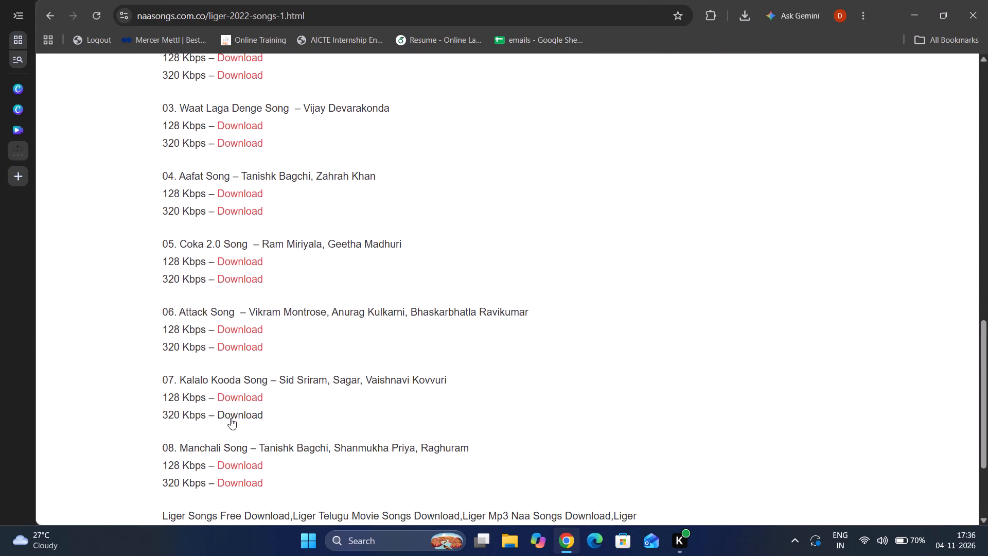
left_click(232, 412)
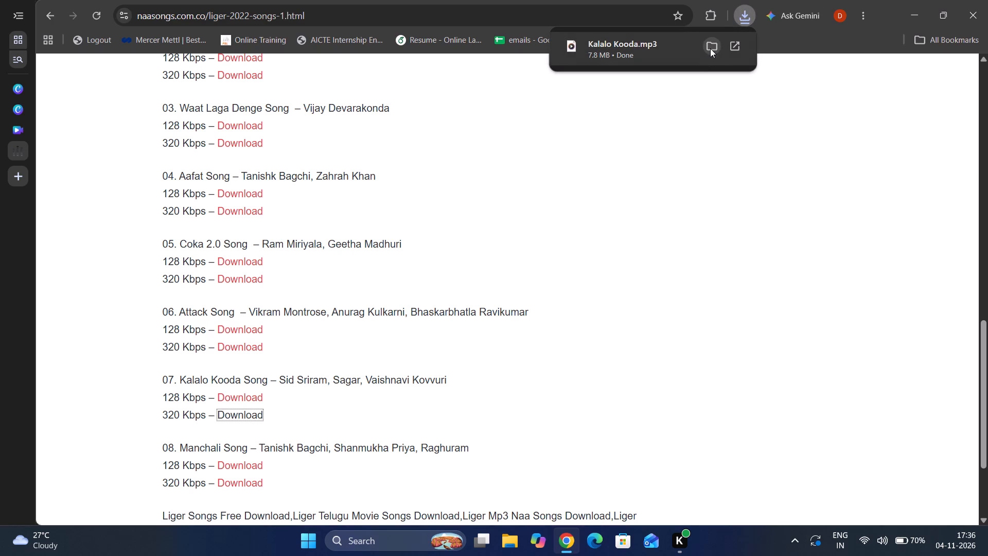
left_click(713, 47)
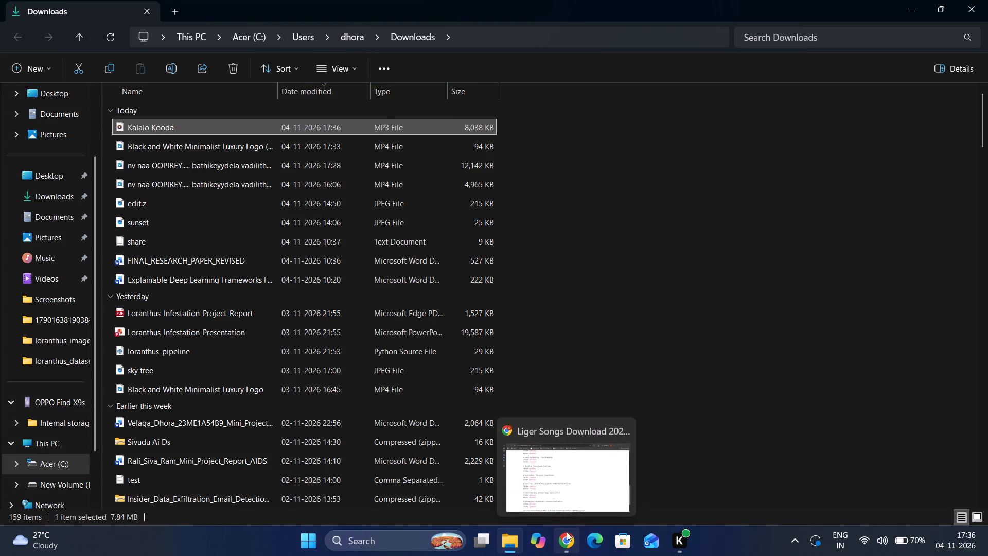
Switch back to Chrome and close the Liger songs page to return to the Canva video design.
left_click(558, 495)
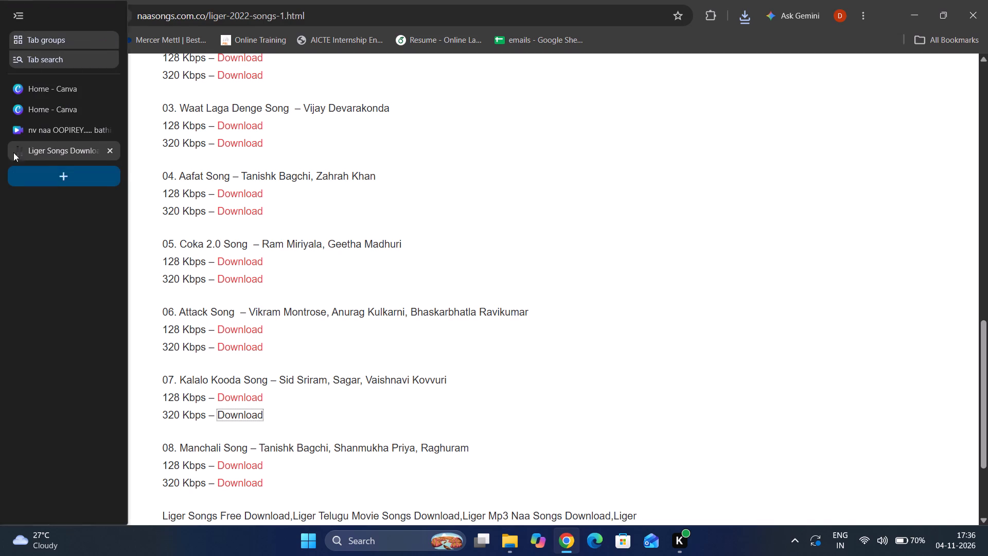
left_click(135, 149)
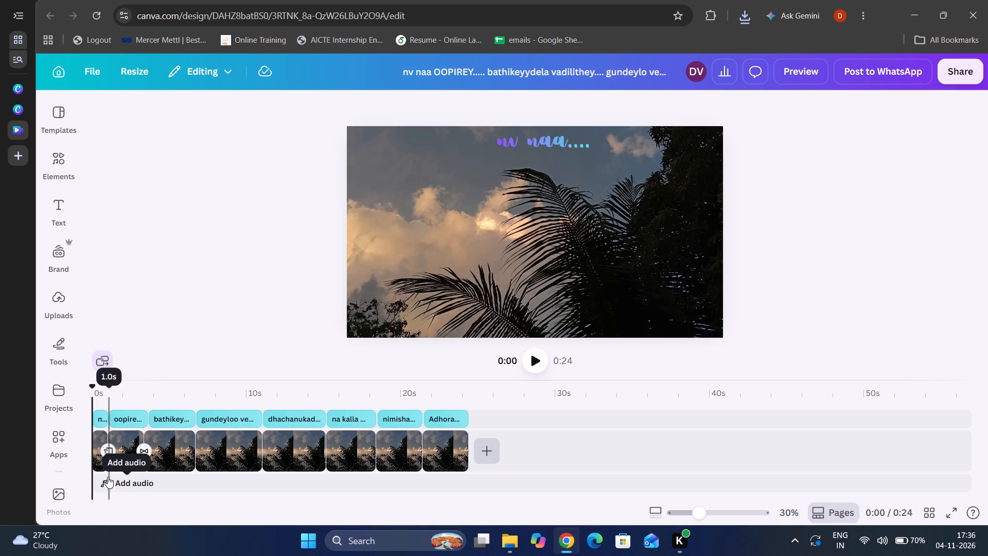
Upload the Kalalo Kooda MP3 file from Downloads to the design's uploads as audio.
left_click(107, 478)
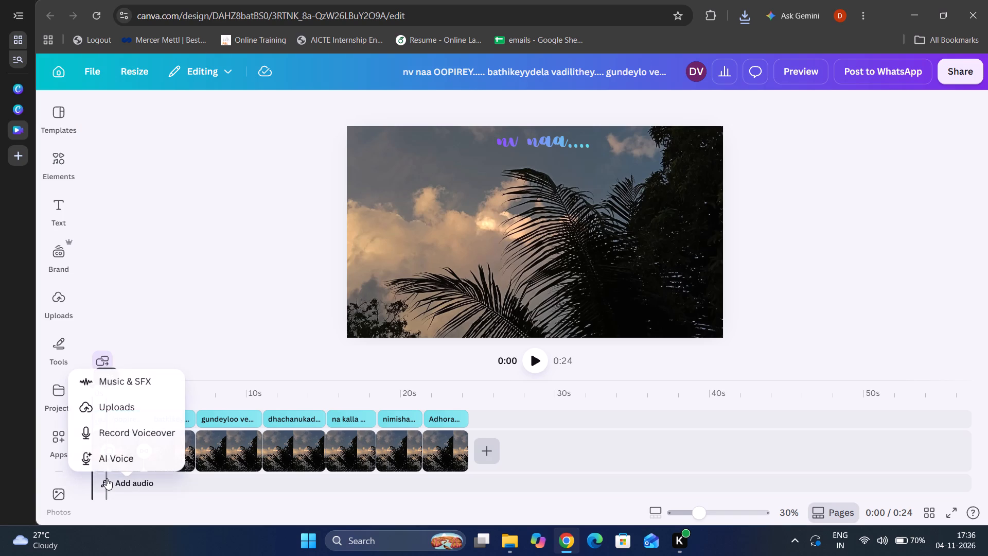
left_click(120, 405)
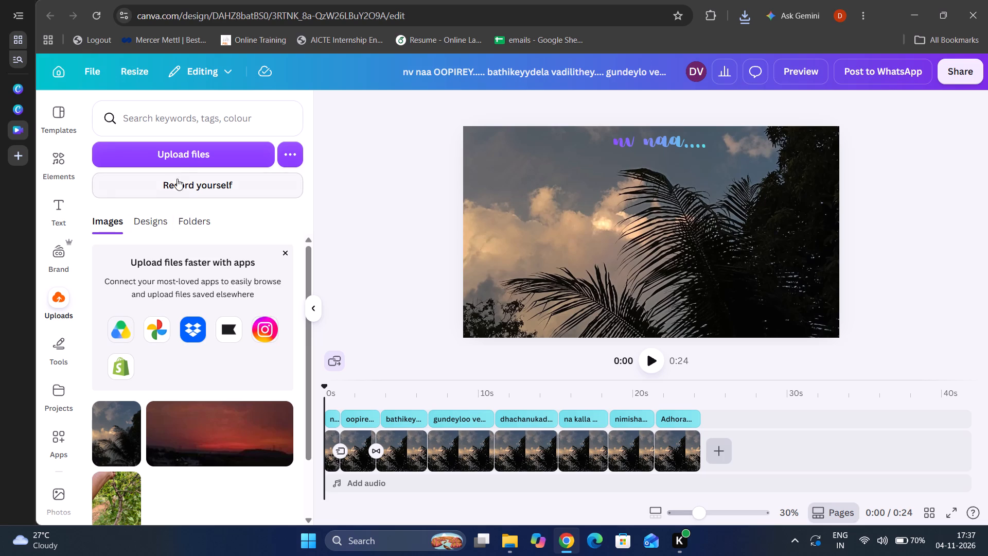
left_click(144, 218)
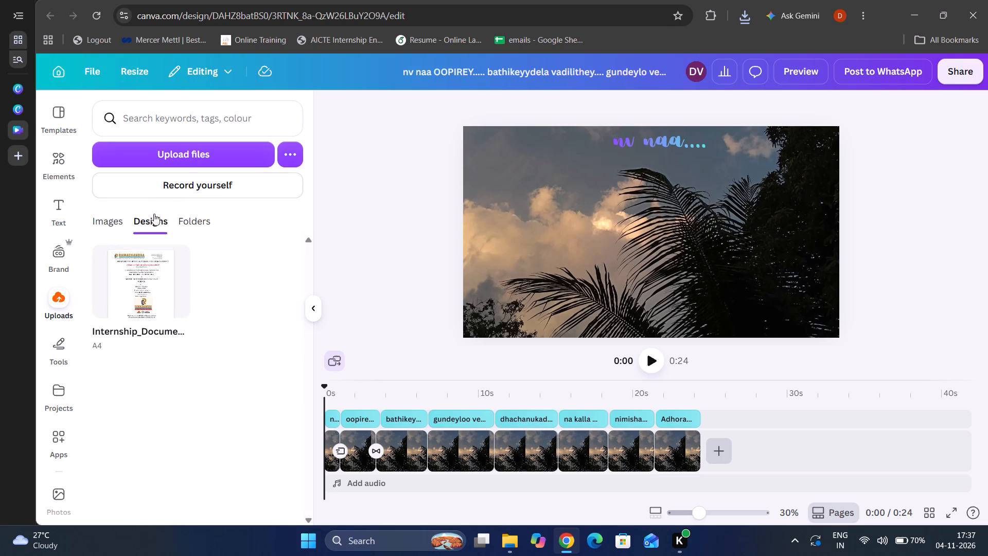
left_click(196, 159)
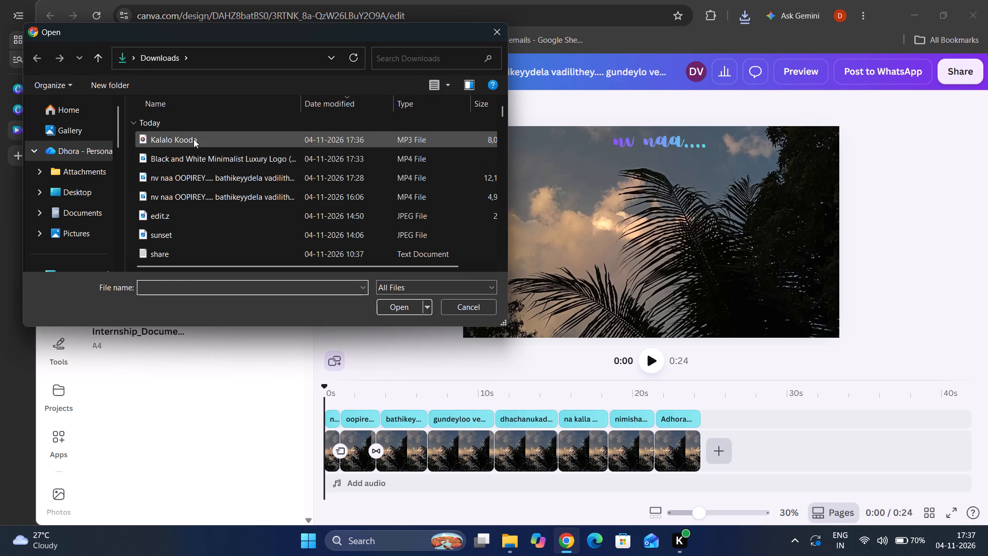
left_click(193, 139)
left_click(401, 305)
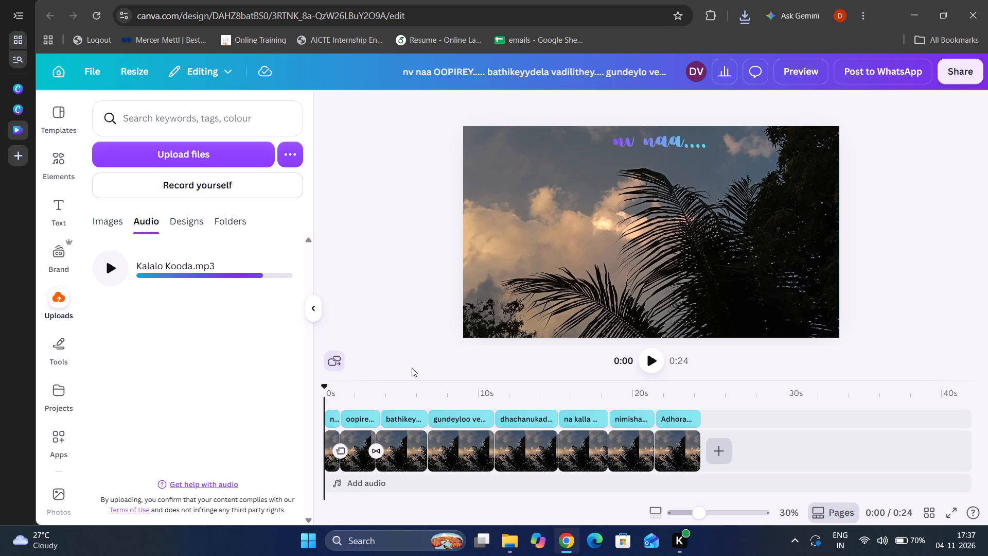
Play the uploaded Kalalo Kooda.mp3 track to preview it.
left_click(108, 262)
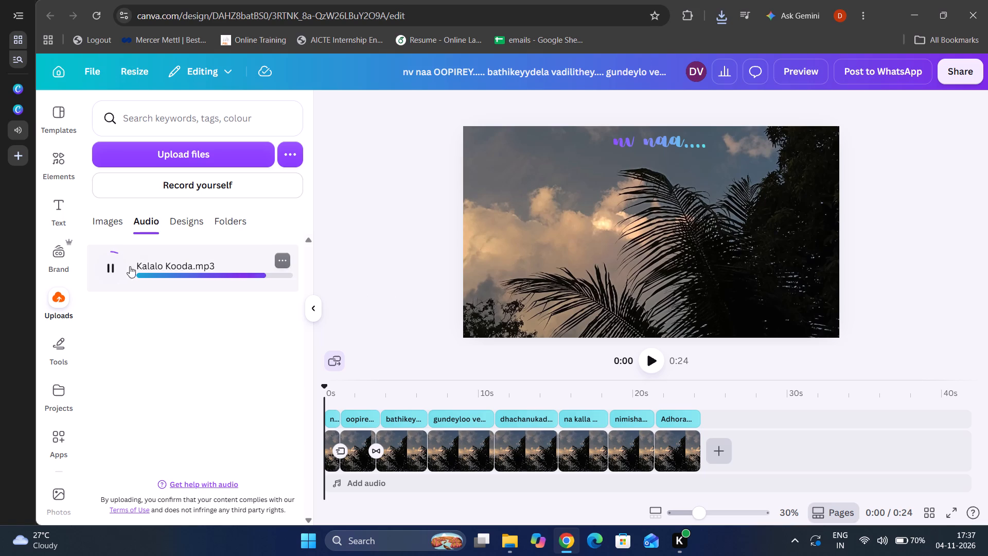
scroll(430, 321, "down", 3)
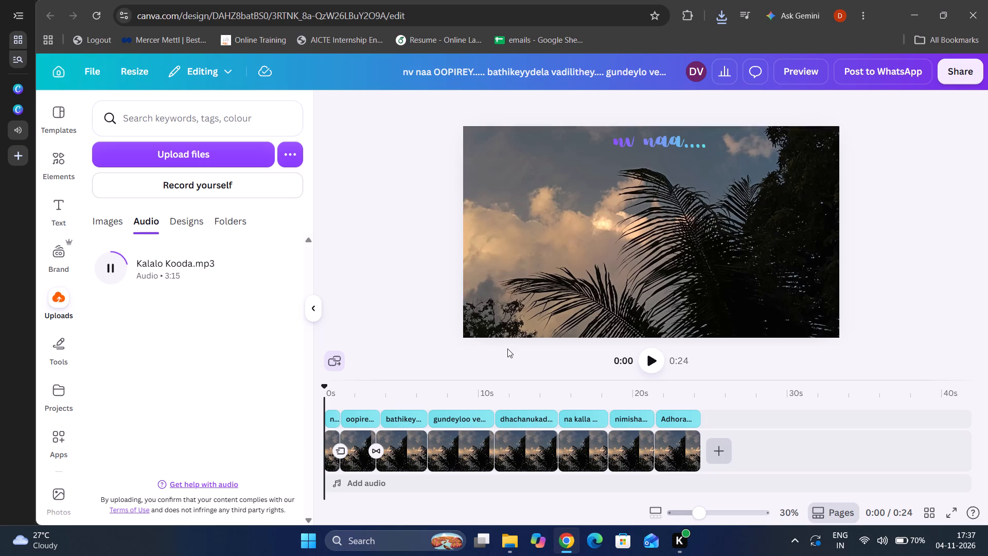
scroll(775, 424, "down", 3)
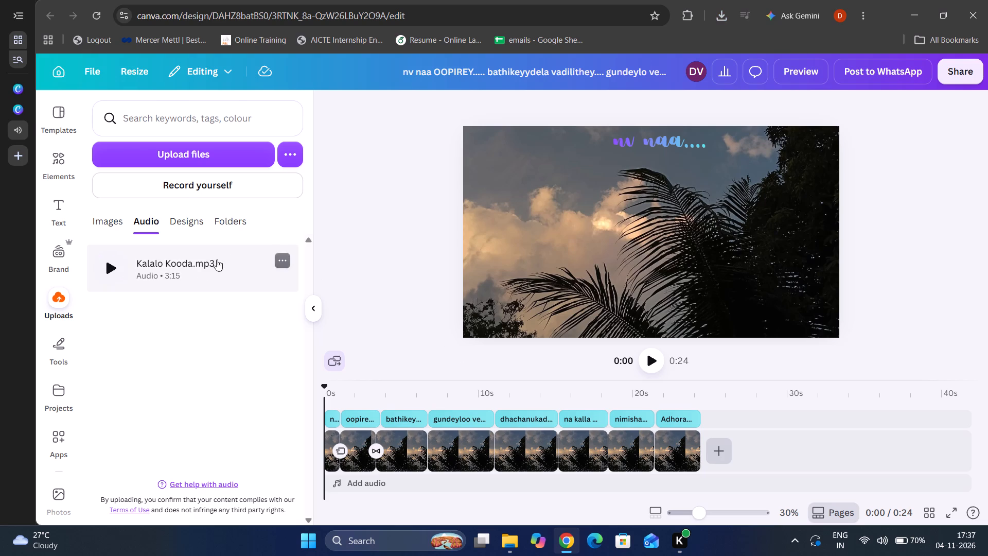
Add the Kalalo Kooda.mp3 track to the video's audio timeline.
left_click(198, 267)
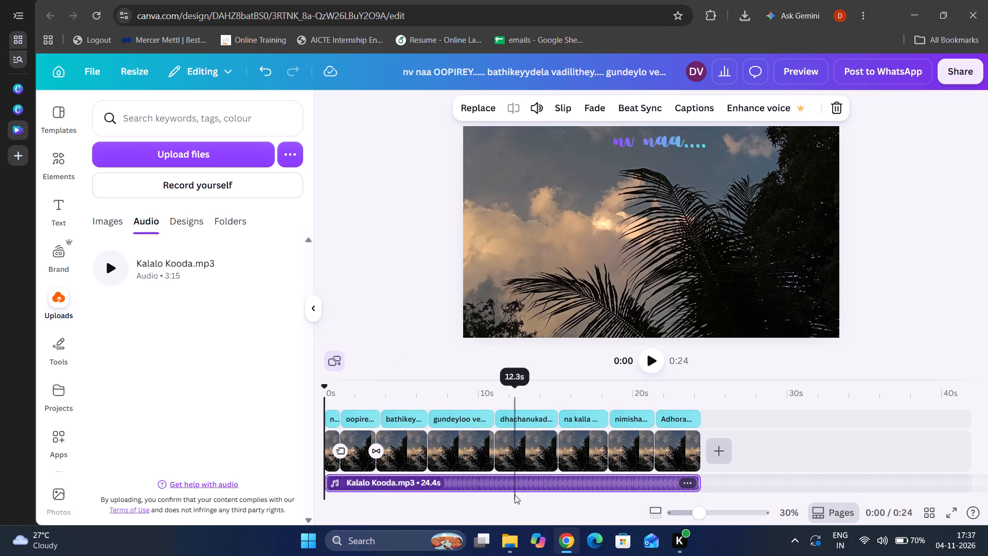
Preview the uploaded song again and place the playhead at about 7.6 s, then at about 9 s.
left_click(442, 482)
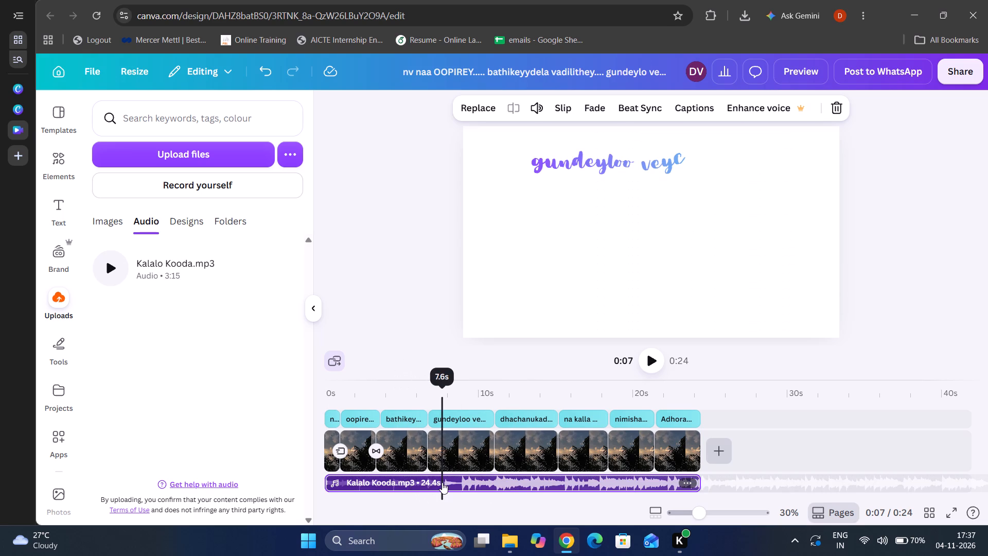
left_click(110, 271)
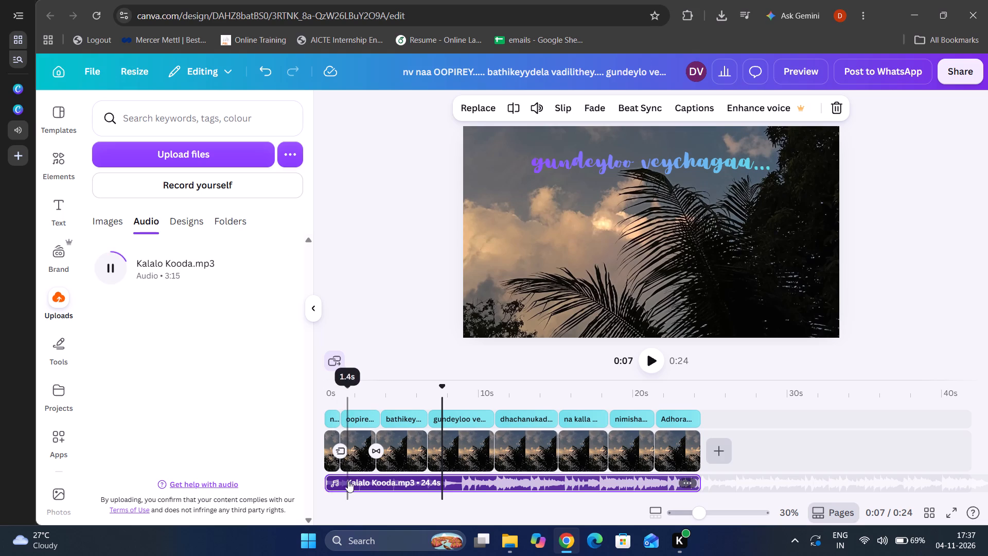
left_click(465, 483)
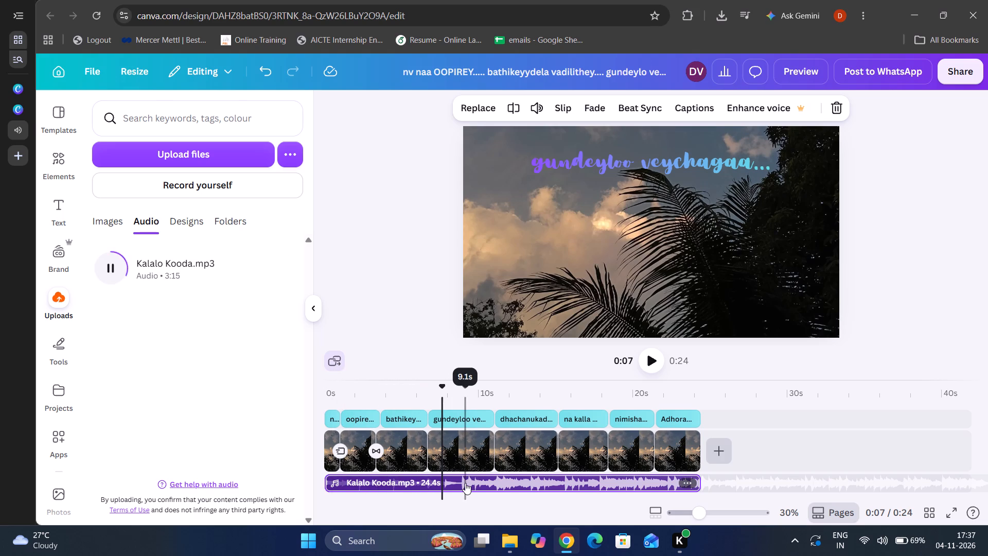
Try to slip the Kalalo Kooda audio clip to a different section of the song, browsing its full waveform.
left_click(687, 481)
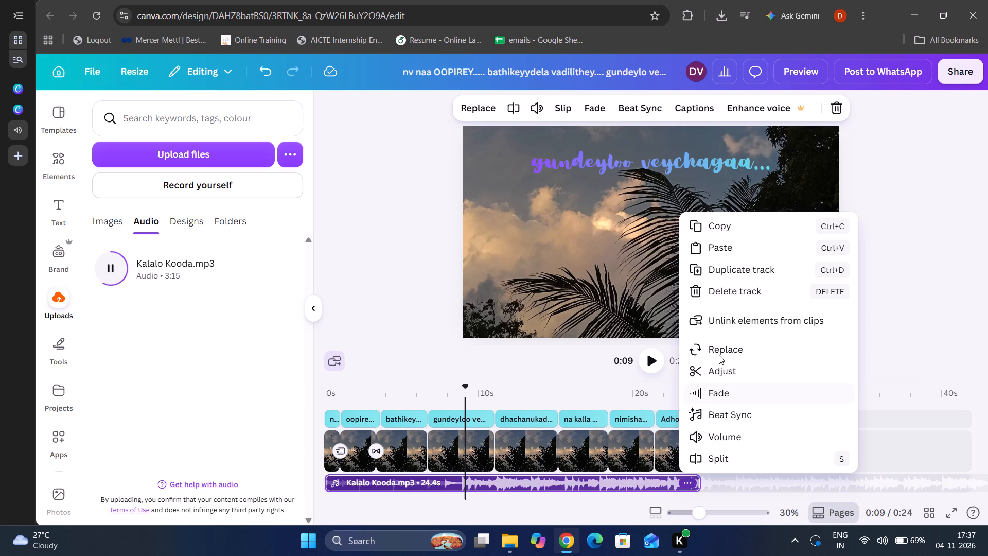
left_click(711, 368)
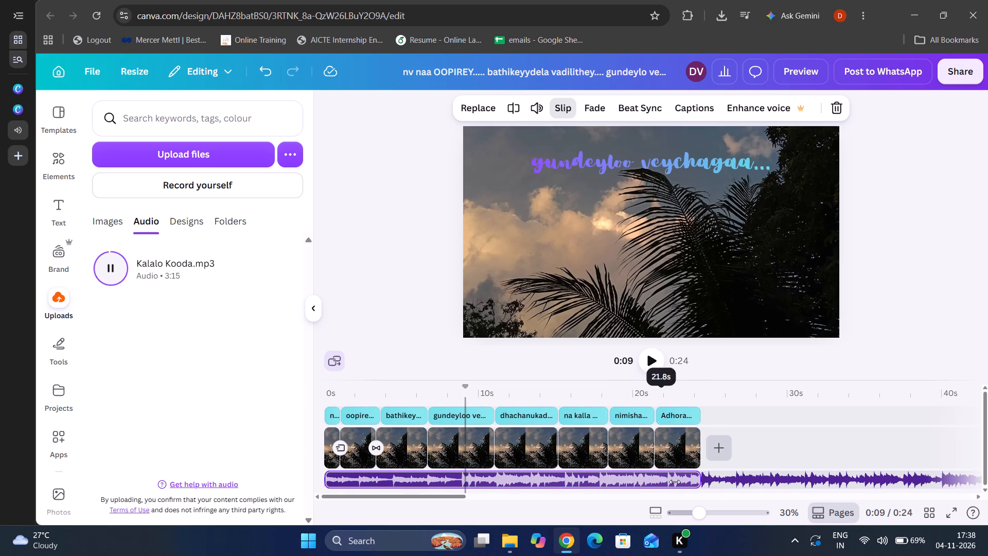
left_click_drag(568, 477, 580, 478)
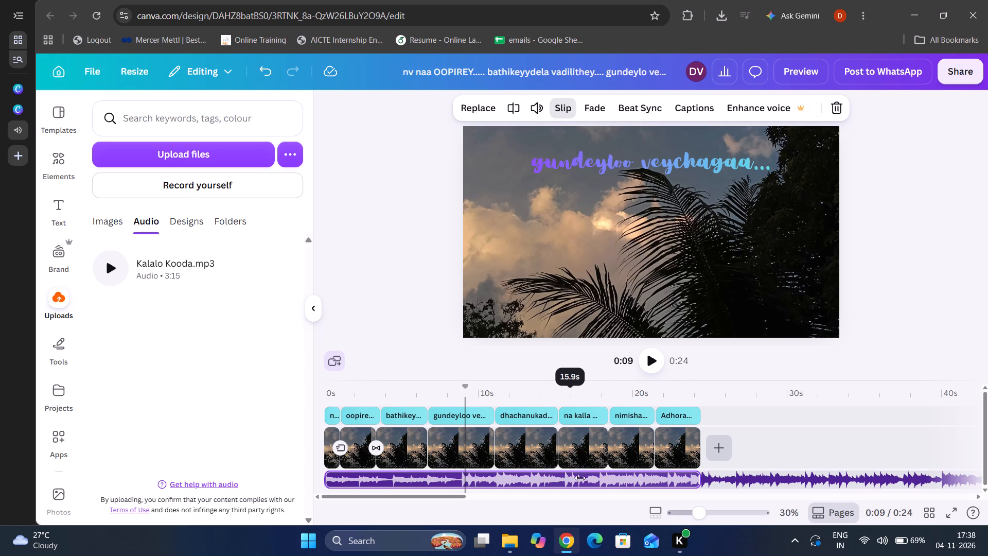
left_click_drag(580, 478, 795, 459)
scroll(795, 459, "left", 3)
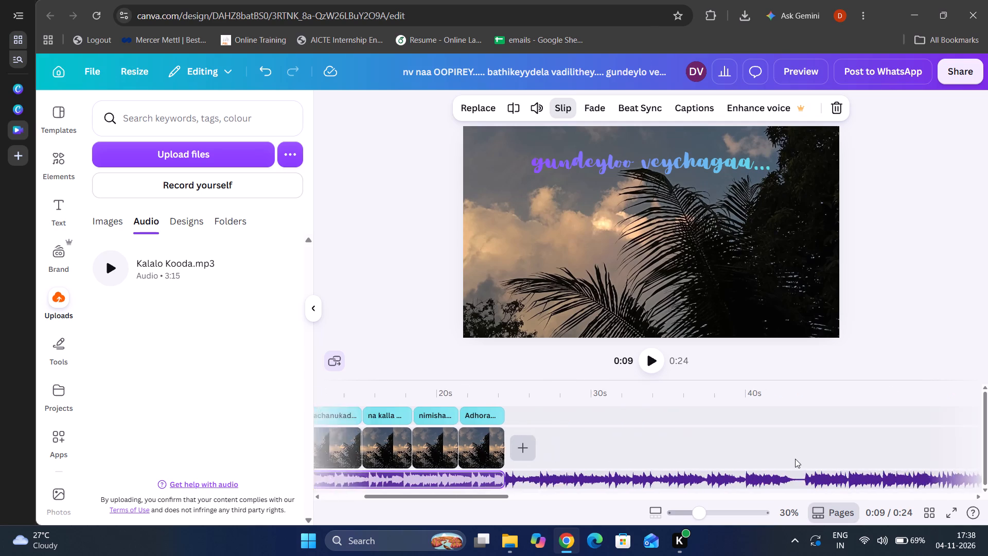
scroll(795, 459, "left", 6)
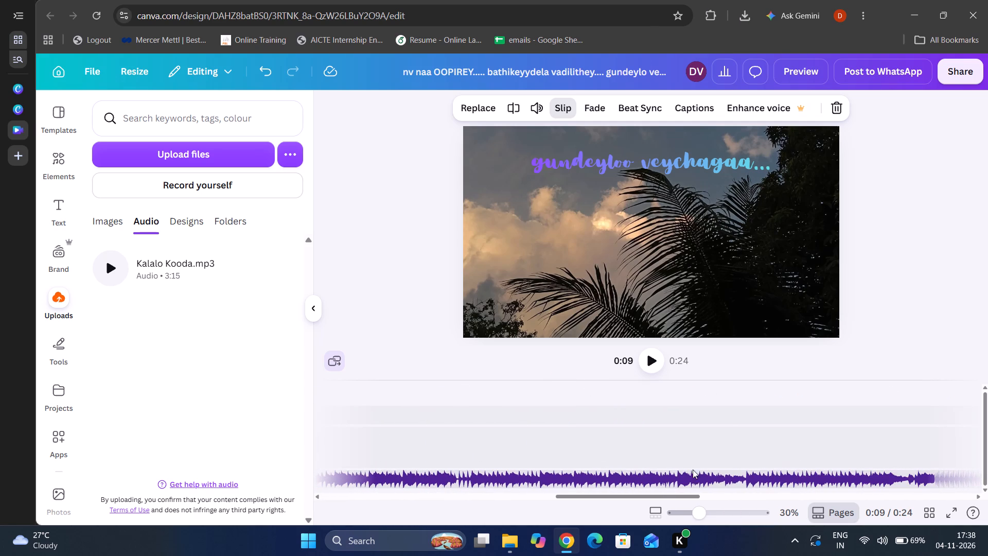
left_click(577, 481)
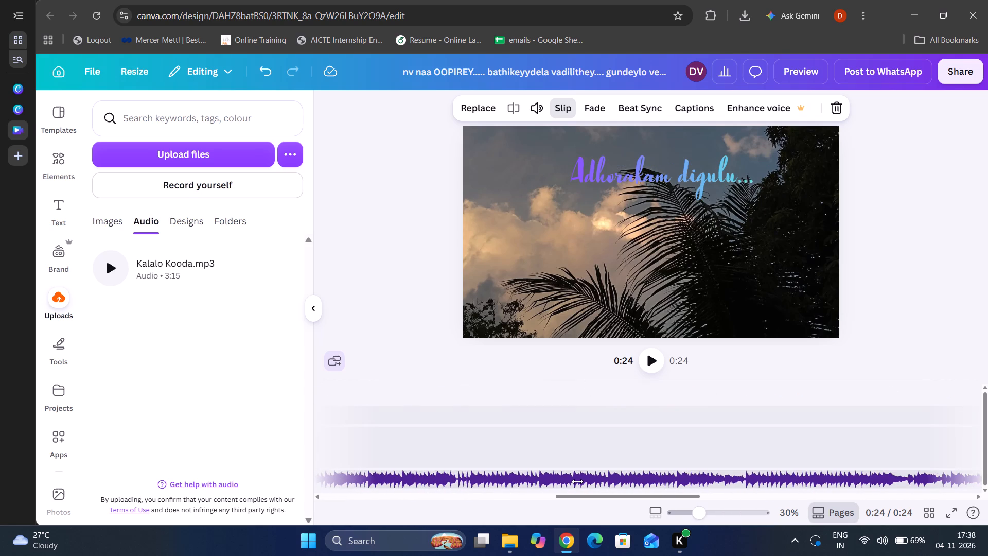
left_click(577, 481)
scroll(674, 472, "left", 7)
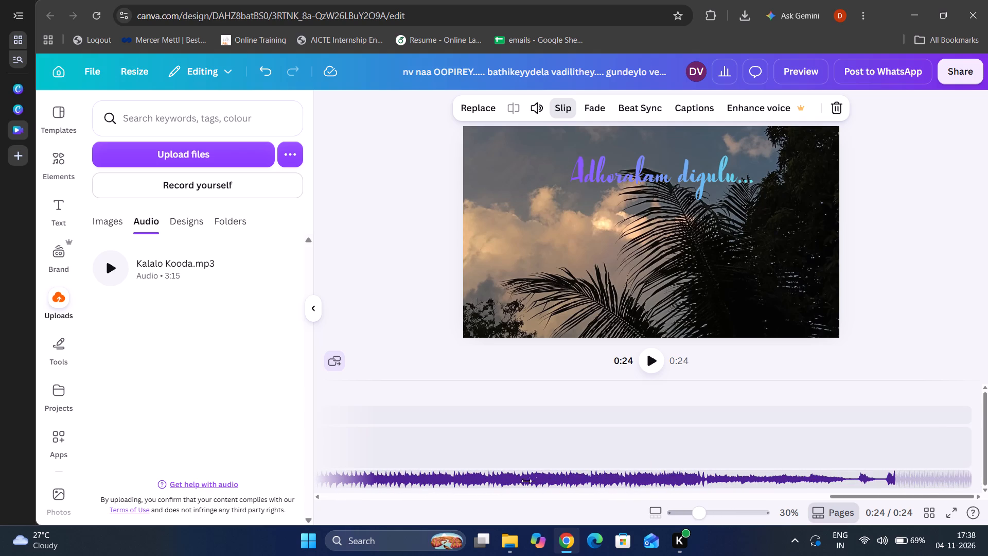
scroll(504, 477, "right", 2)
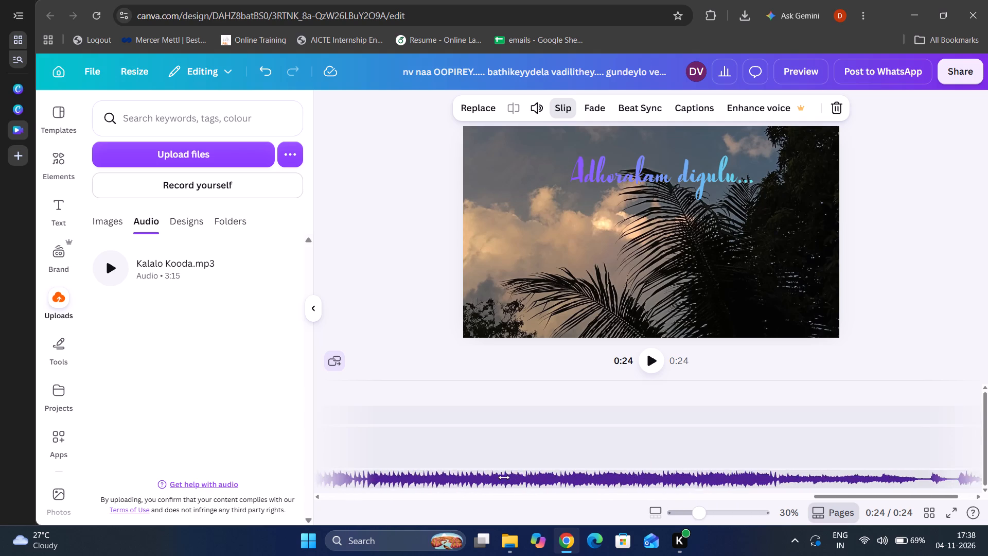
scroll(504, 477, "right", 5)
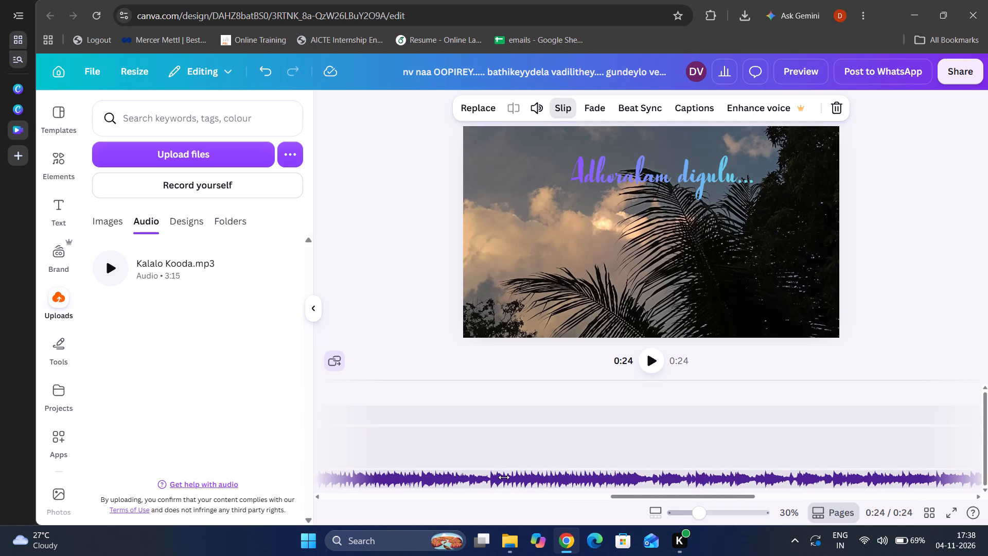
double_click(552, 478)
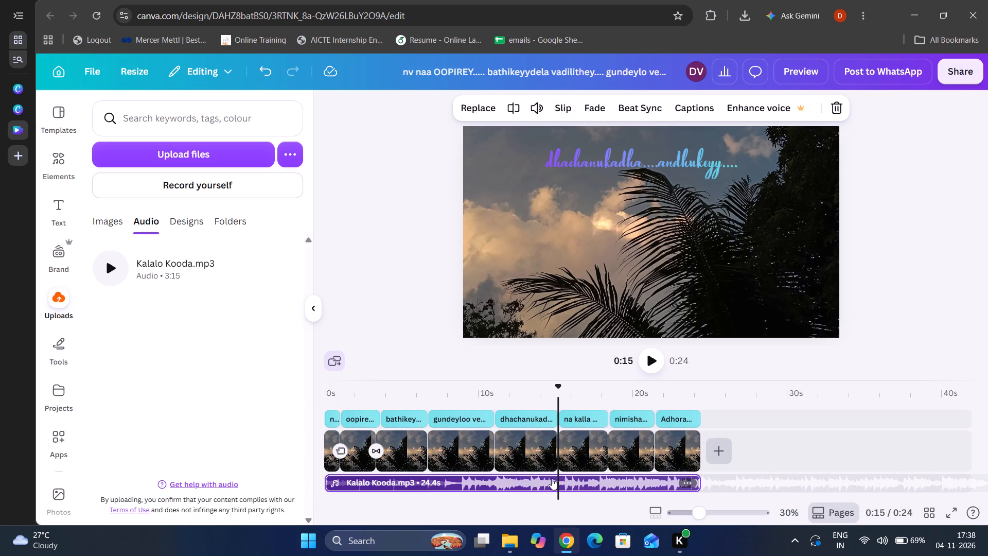
Replay the song preview and trim the start of the timeline's audio clip to about 15 s.
left_click(107, 266)
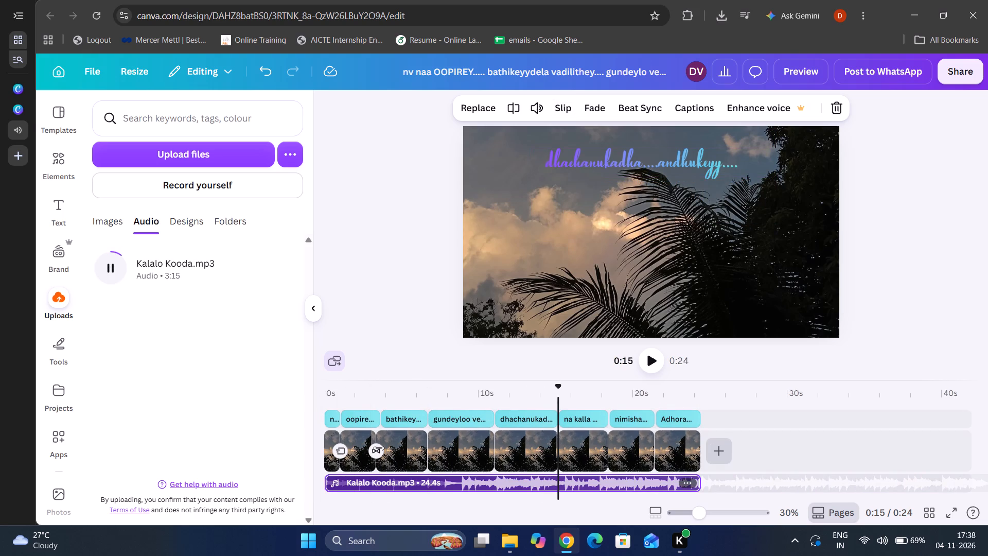
left_click_drag(336, 481, 332, 481)
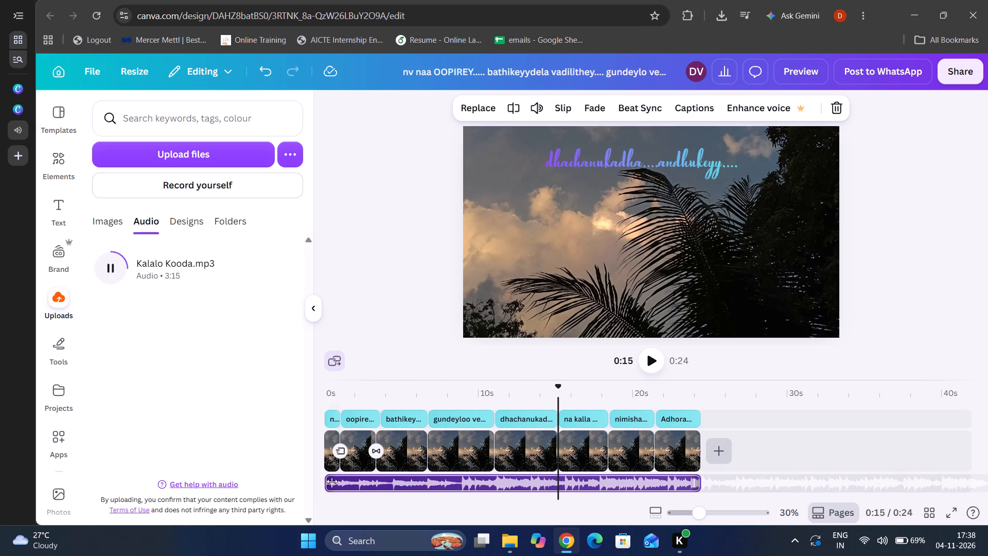
left_click_drag(332, 481, 329, 481)
left_click_drag(329, 481, 351, 483)
left_click_drag(349, 483, 527, 482)
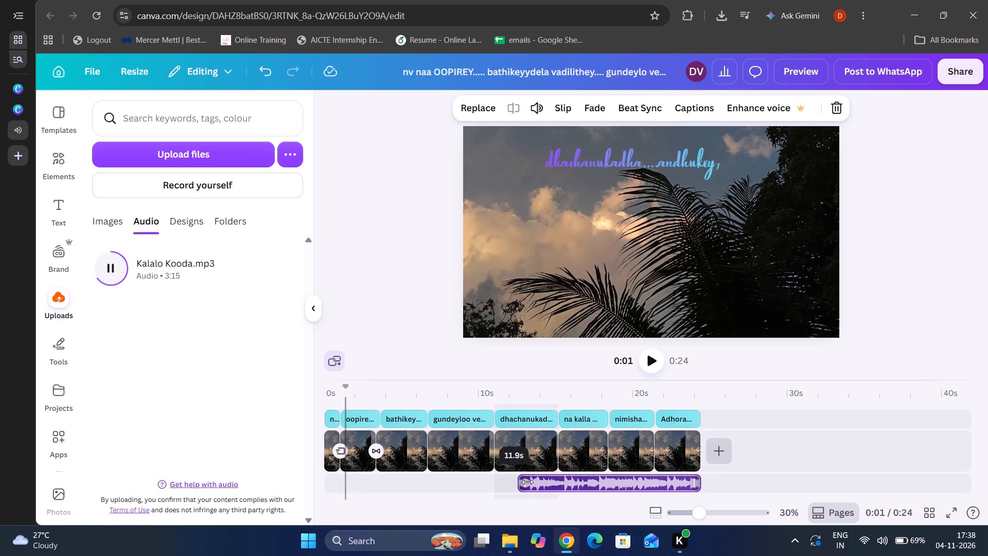
left_click_drag(527, 482, 565, 485)
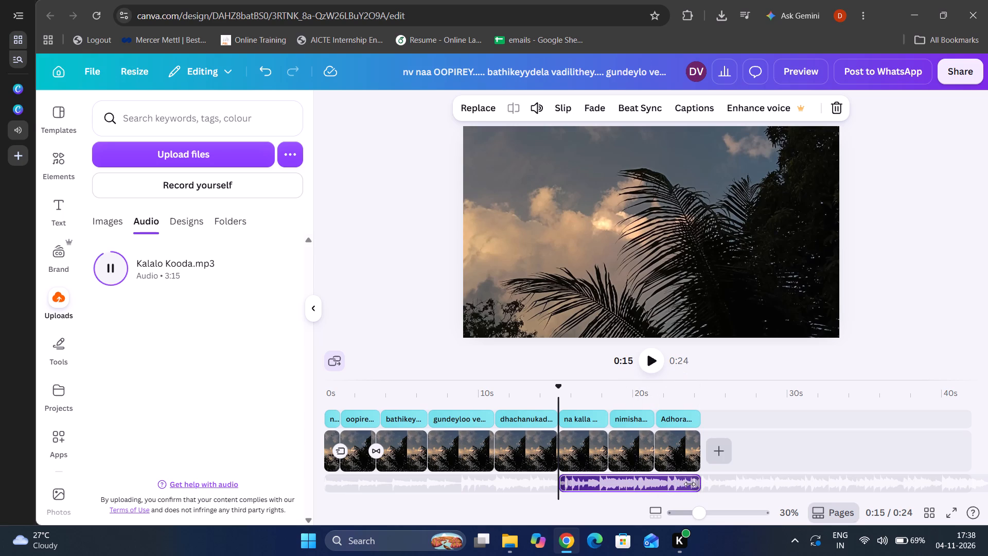
Extend the end of the trimmed audio clip so that it lasts about 17.8 s.
left_click_drag(690, 484, 823, 478)
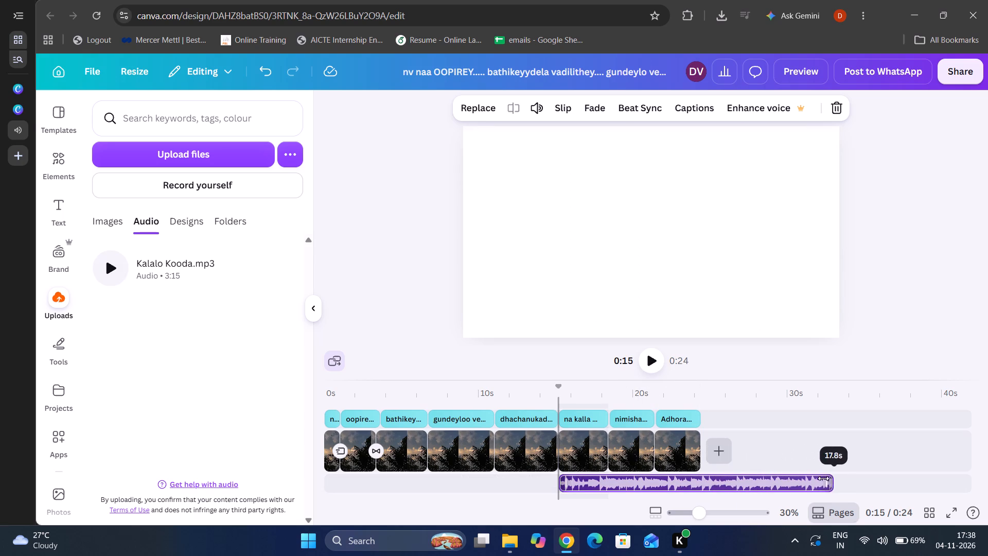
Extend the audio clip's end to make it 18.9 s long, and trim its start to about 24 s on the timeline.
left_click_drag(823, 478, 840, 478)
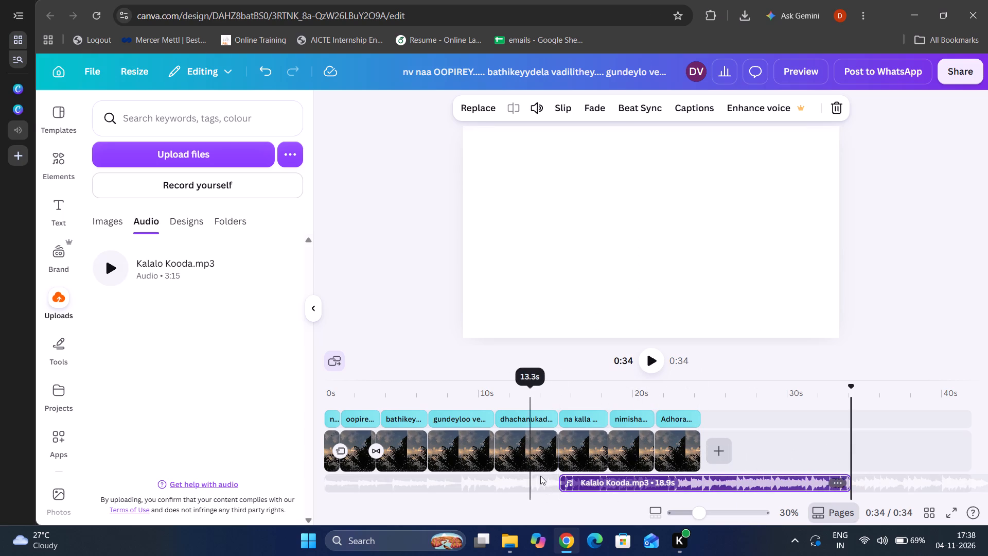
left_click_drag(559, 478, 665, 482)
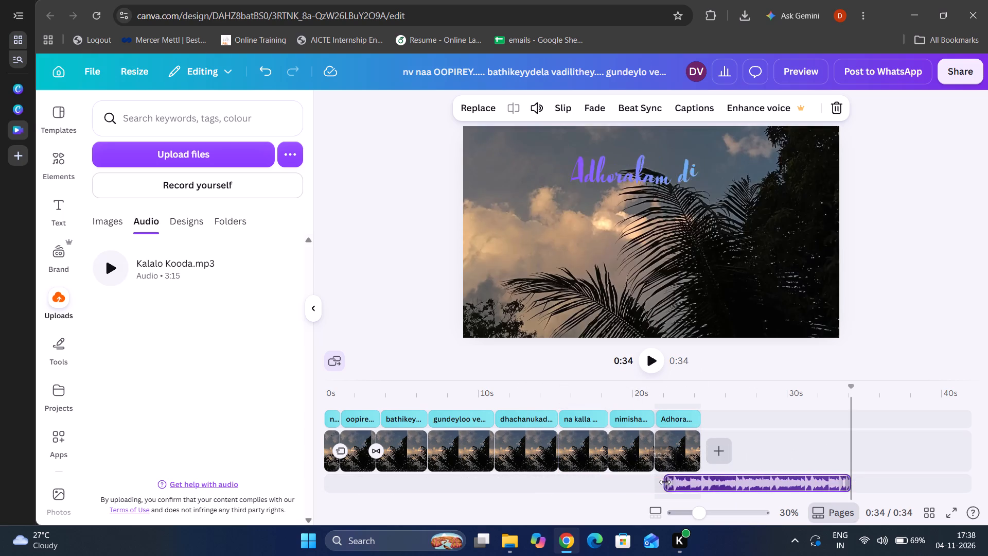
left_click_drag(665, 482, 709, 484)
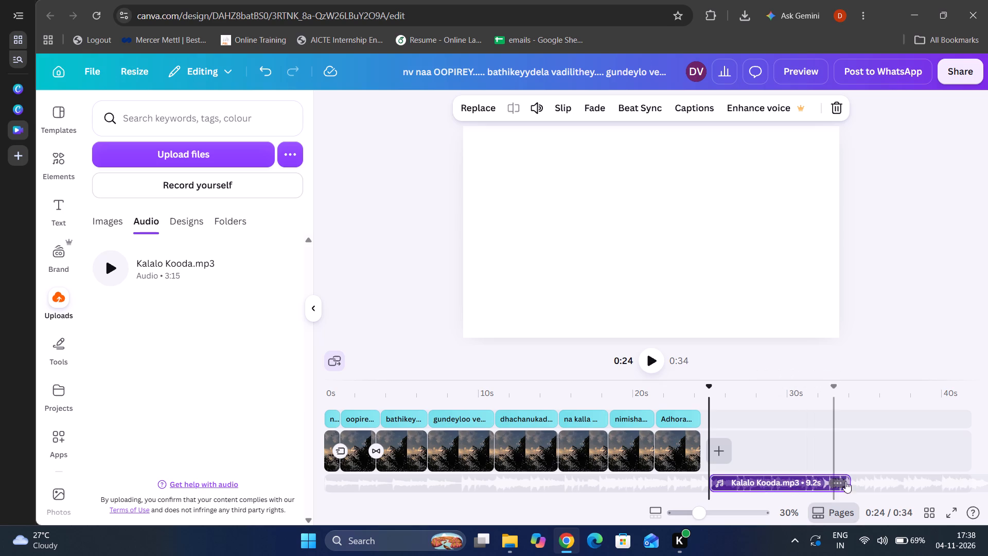
Extend the end of the audio clip to about 42 s on the timeline, making it 17.4 s long.
left_click_drag(846, 480, 855, 478)
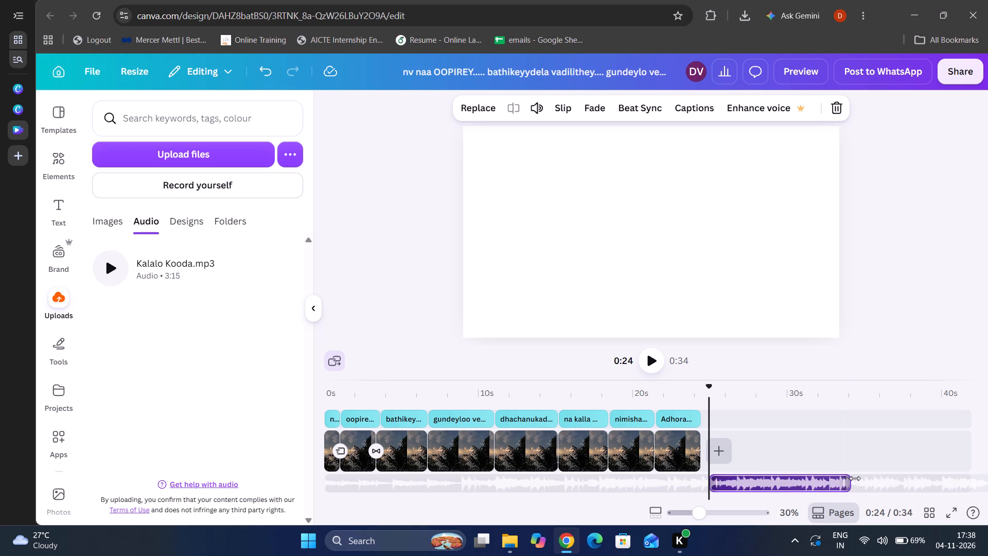
left_click_drag(855, 478, 973, 462)
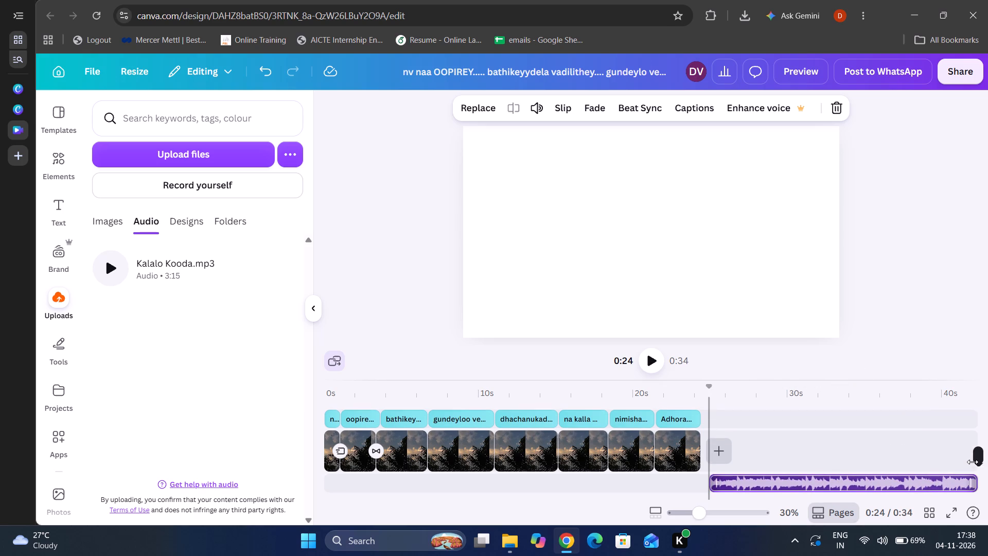
left_click_drag(973, 462, 974, 462)
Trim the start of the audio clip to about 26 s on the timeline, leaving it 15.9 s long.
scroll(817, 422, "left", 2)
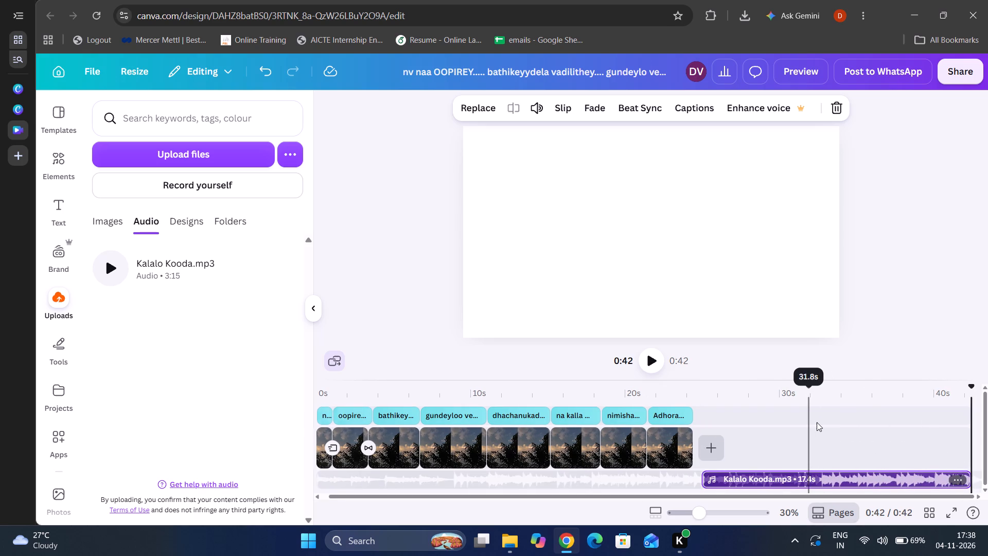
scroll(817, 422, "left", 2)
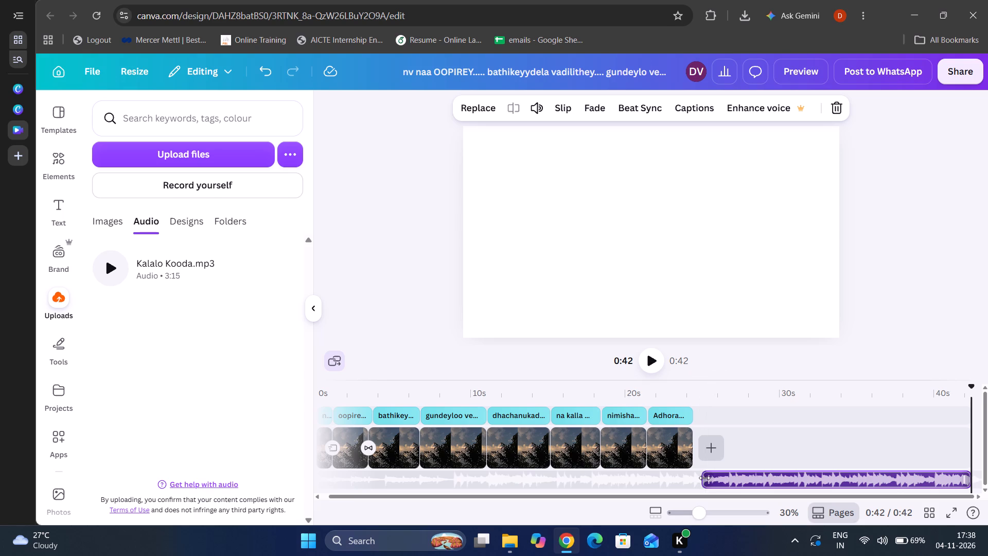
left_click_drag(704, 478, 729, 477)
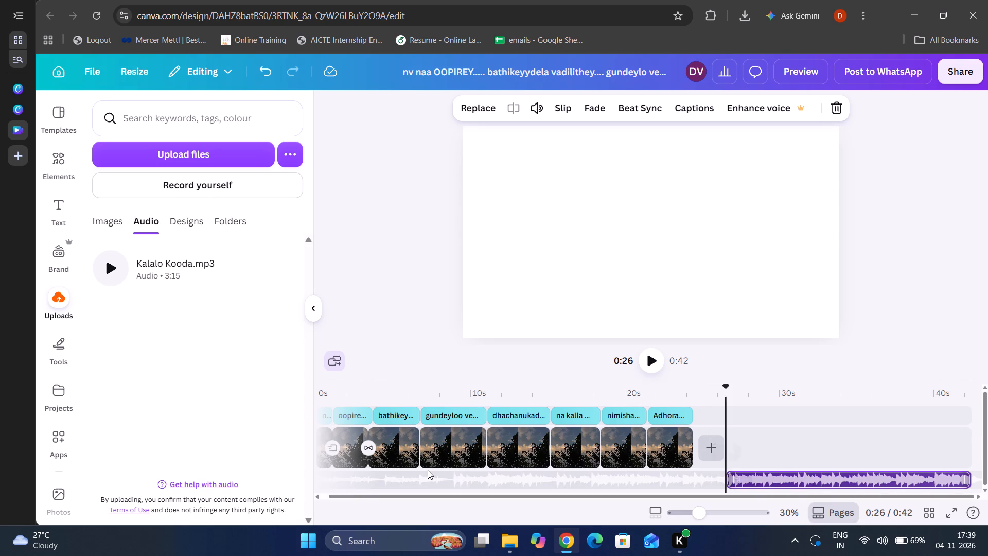
Replay the preview of Kalalo Kooda.mp3 and delete the file from the uploaded audio.
left_click(108, 264)
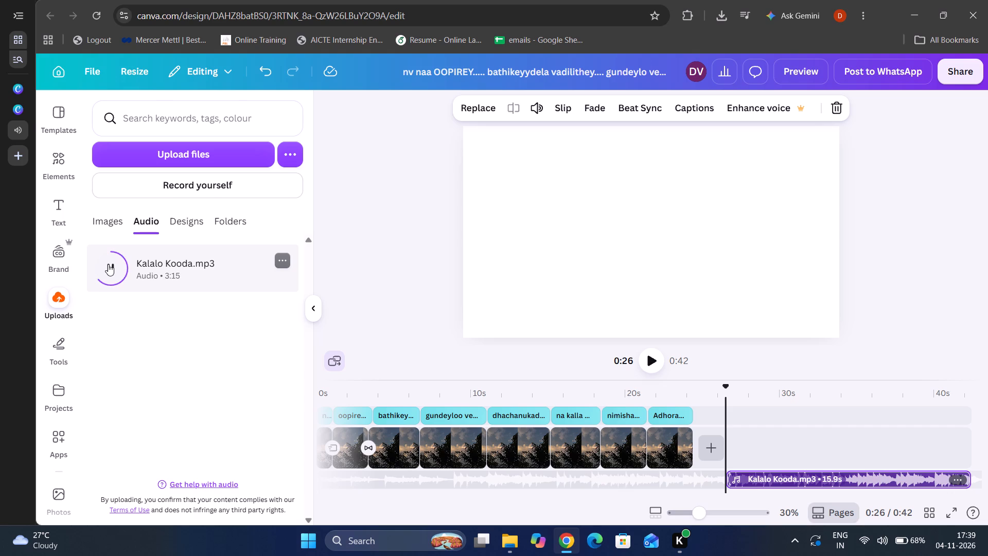
left_click(280, 255)
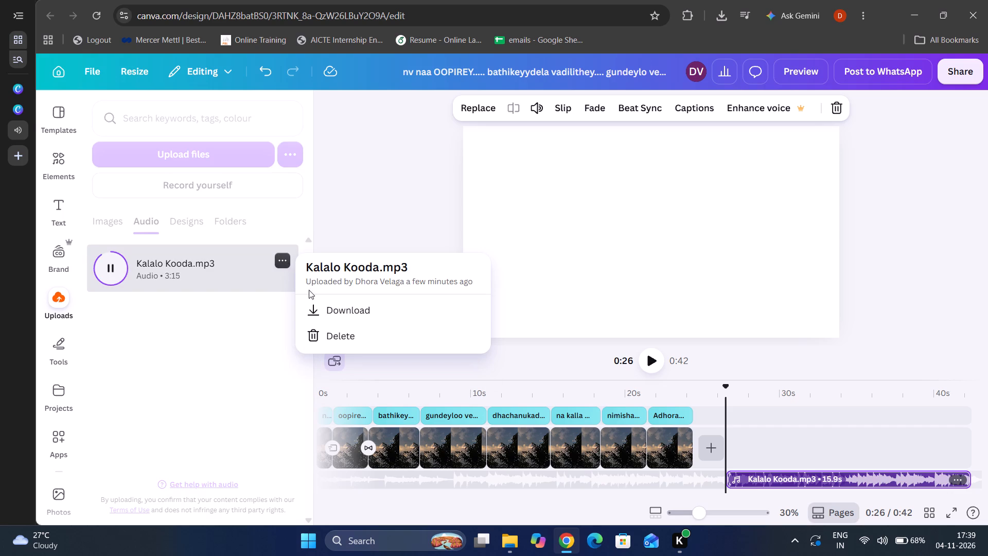
left_click(328, 335)
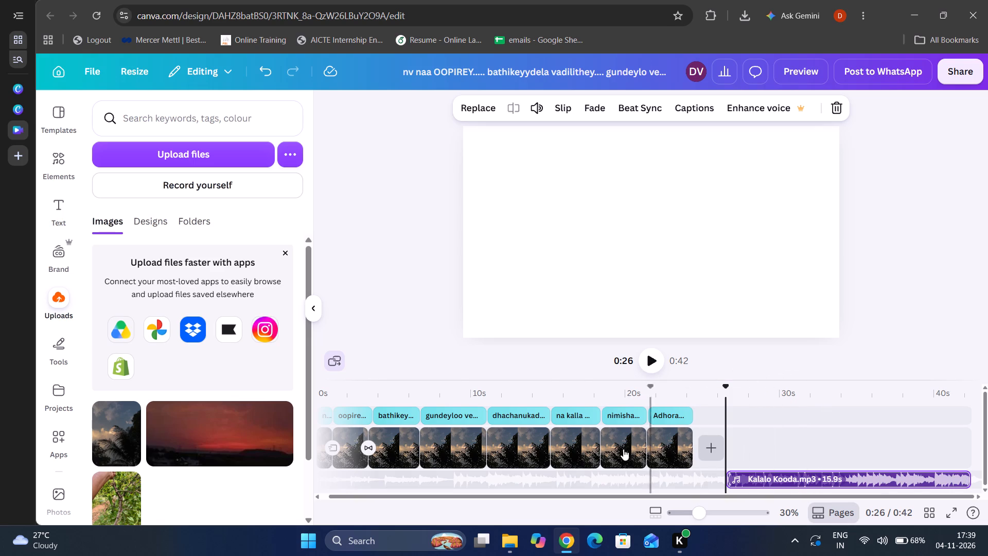
Extend the start of the Kalalo Kooda audio clip back to 0 s, making it 42.4 s long.
scroll(402, 451, "right", 6)
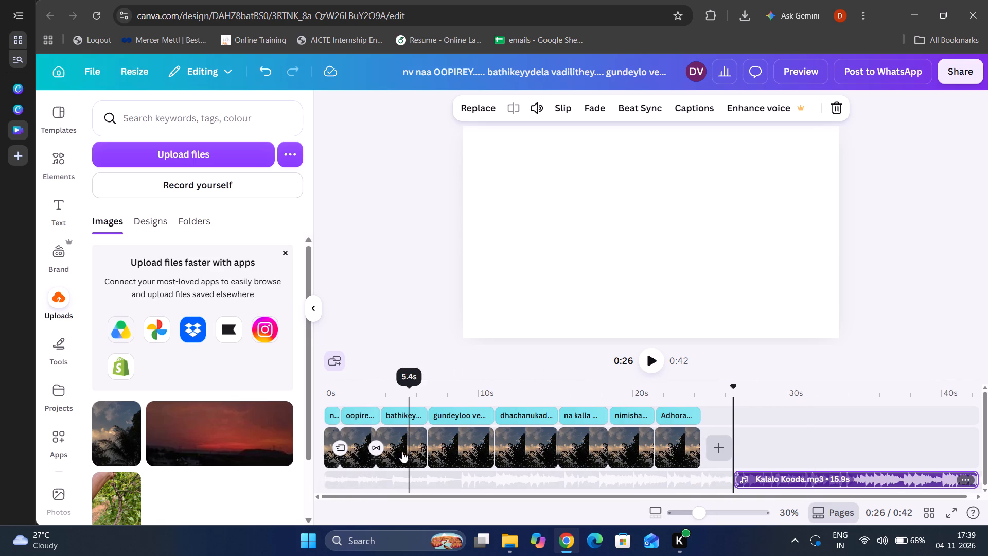
scroll(402, 451, "right", 1)
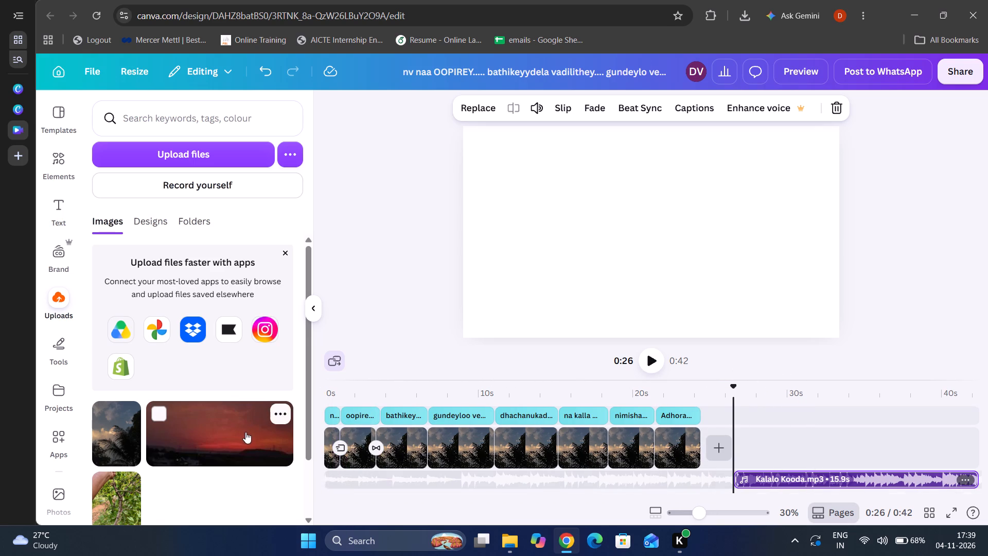
left_click(339, 444)
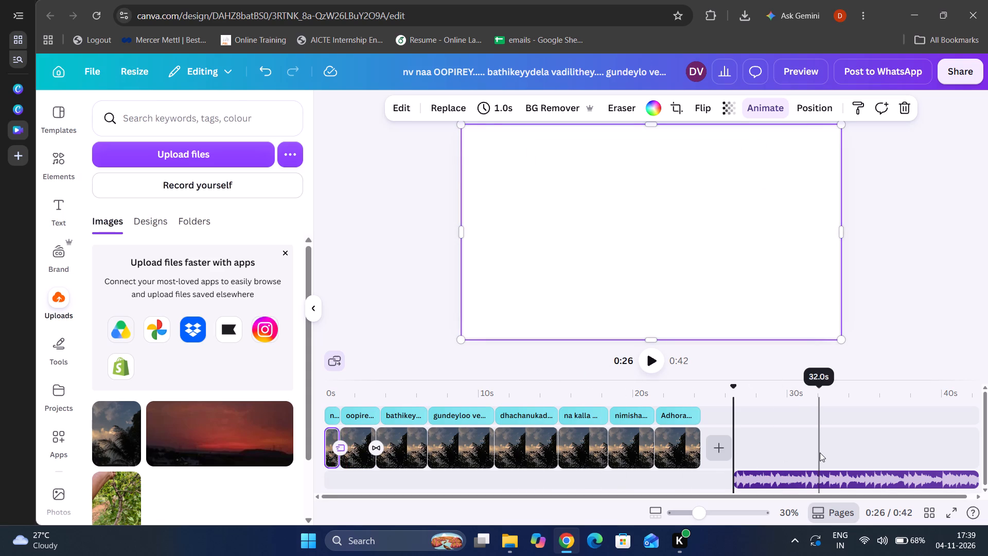
scroll(820, 453, "left", 8)
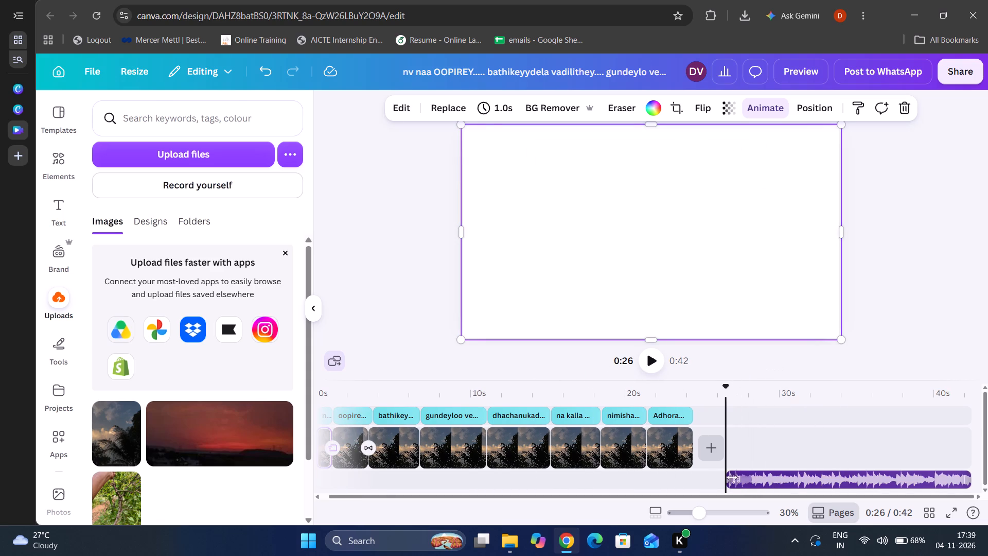
left_click_drag(732, 477, 560, 475)
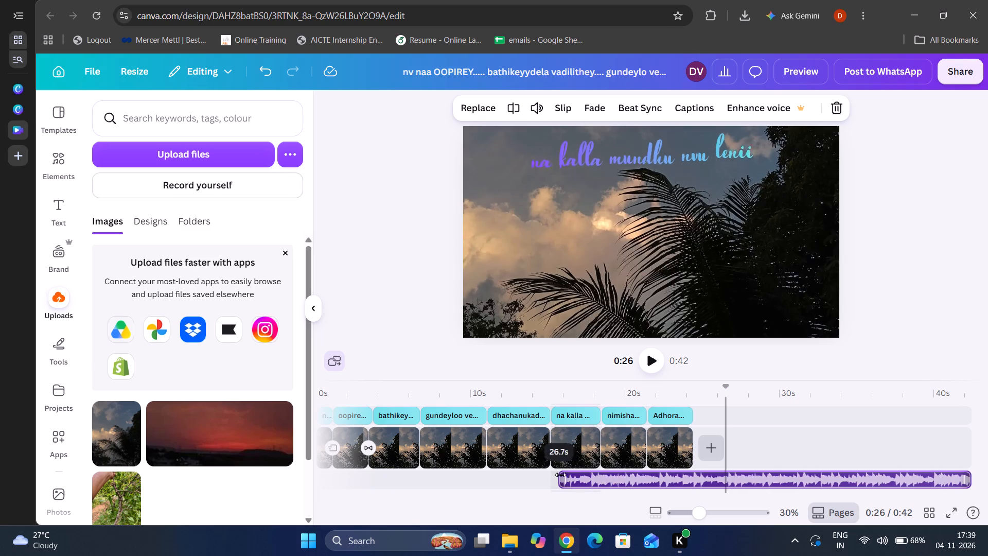
left_click_drag(560, 475, 255, 463)
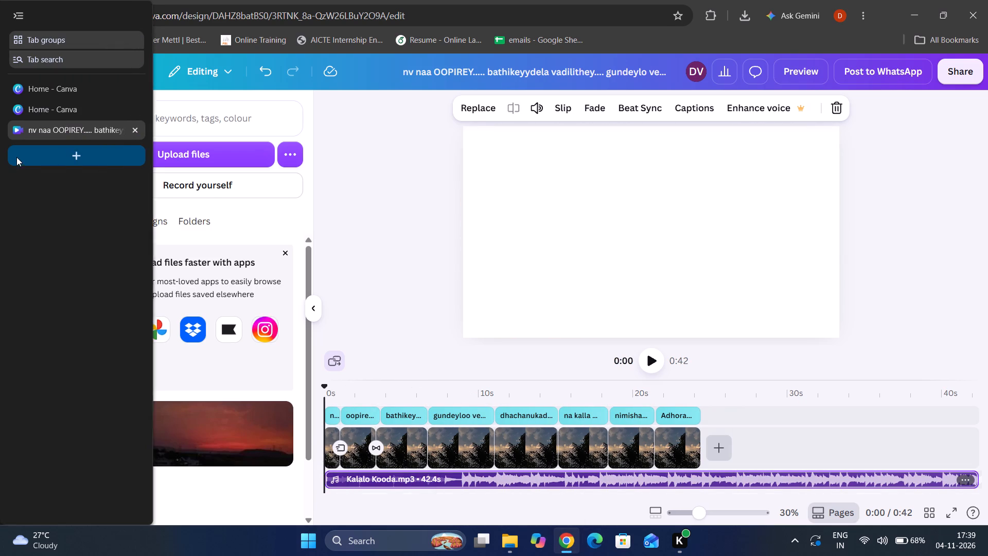
Search the web for "mp3 cutter" in a new browser tab and open Clideo's online audio cutter.
left_click(17, 158)
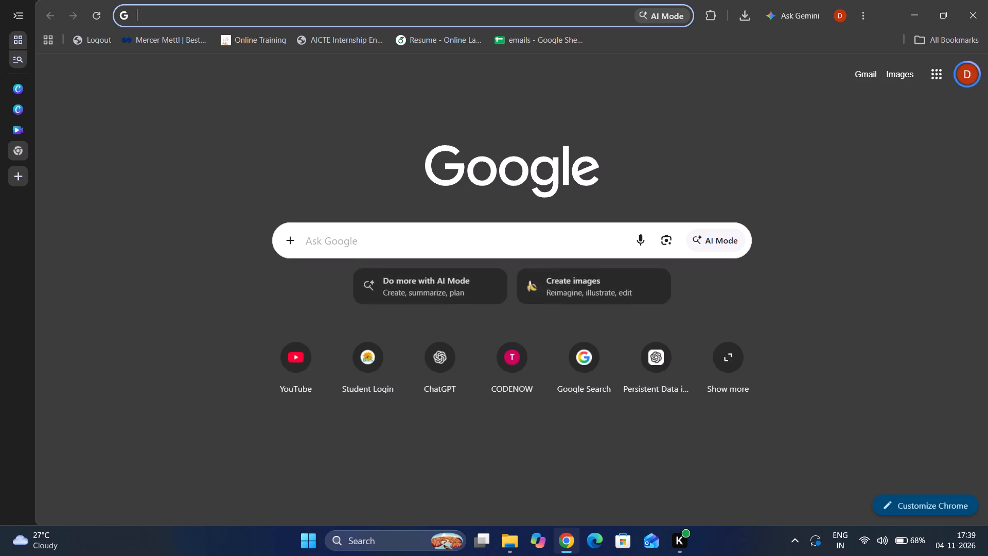
left_click(360, 245)
type("mpe")
key("BackSpace")
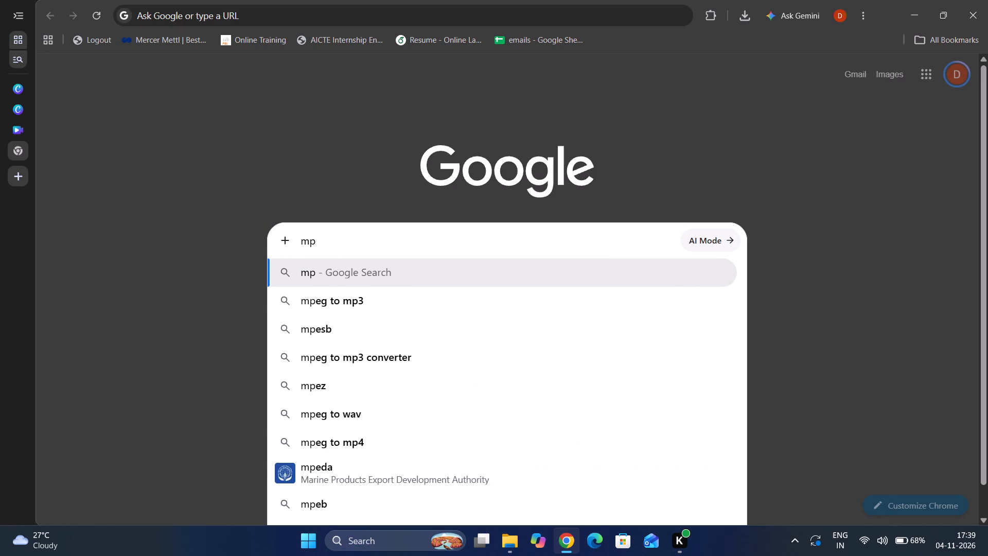
key("3")
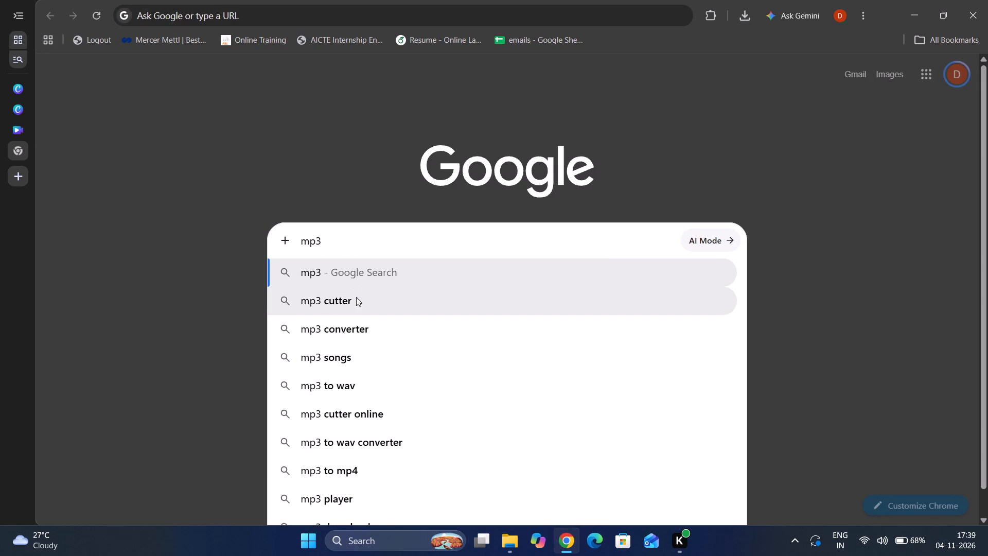
left_click(357, 302)
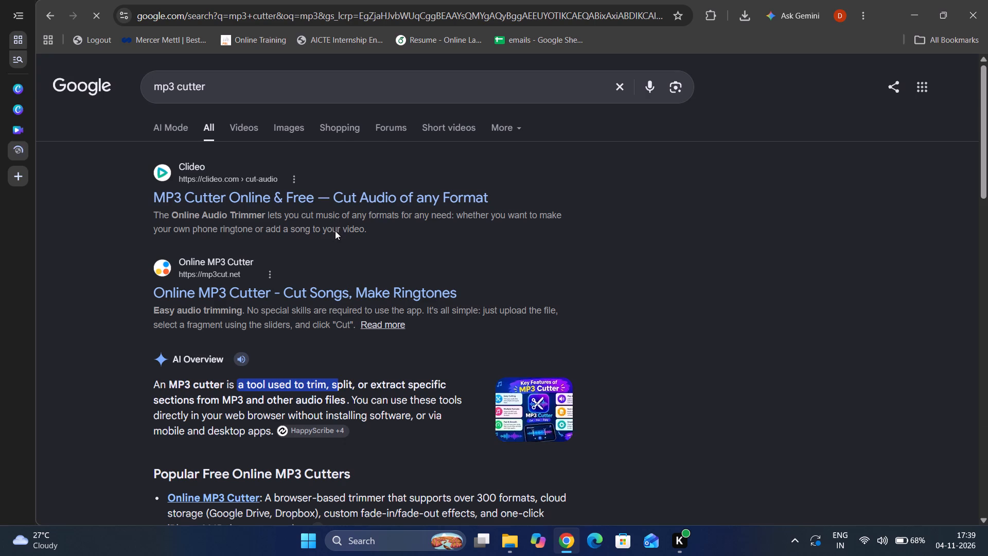
left_click(305, 195)
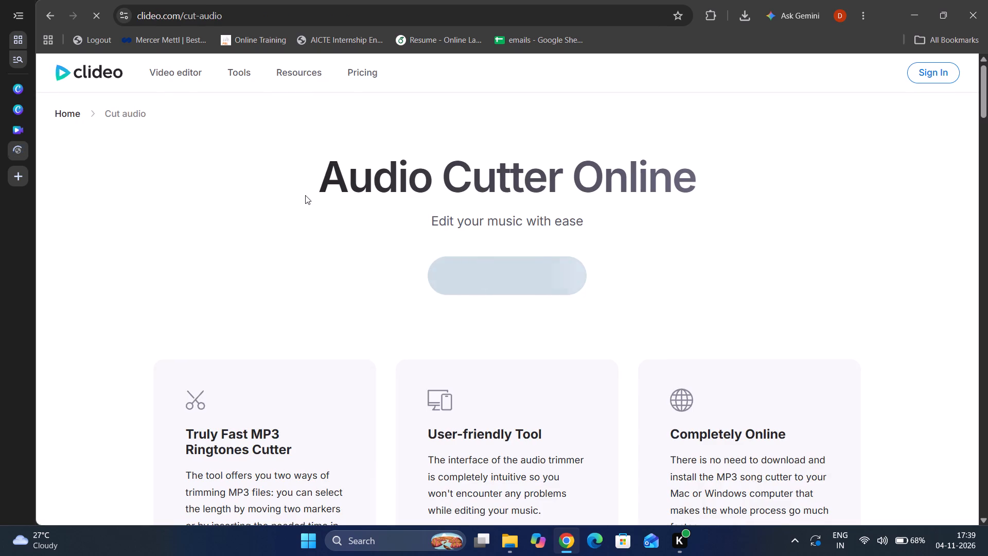
Load the Kalalo Kooda MP3 file from Downloads into the Clideo audio cutter.
left_click(504, 272)
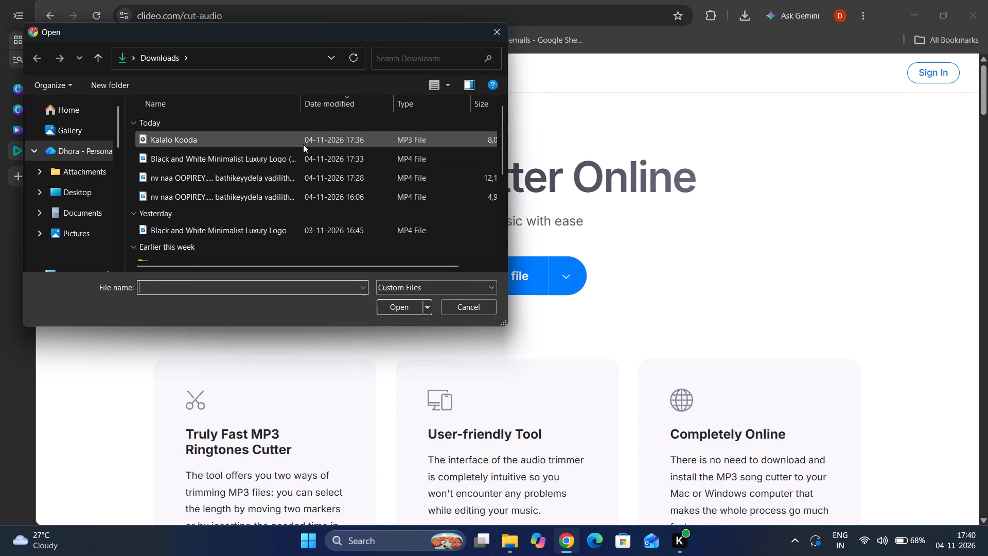
left_click(303, 144)
left_click(417, 307)
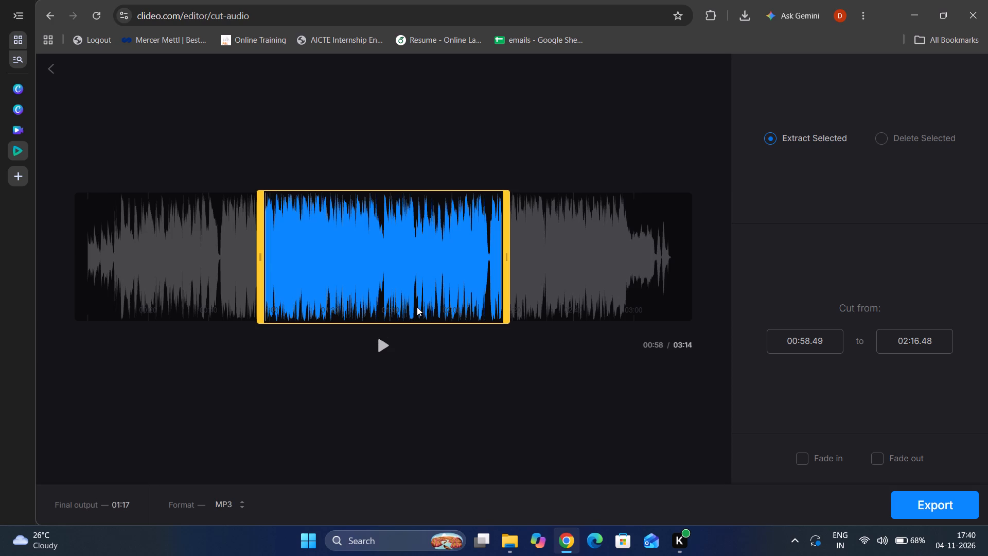
Play the selected section of the song in the audio cutter.
left_click(381, 340)
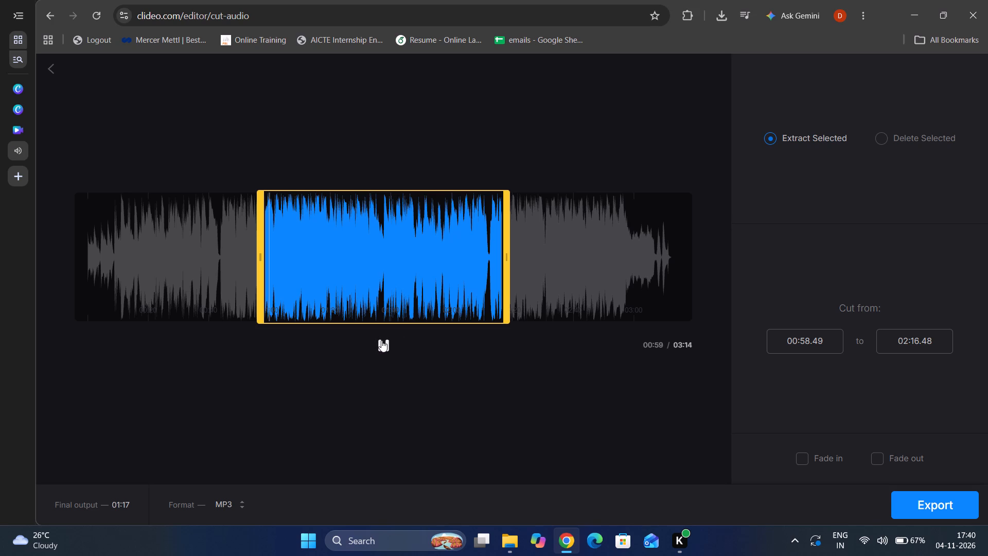
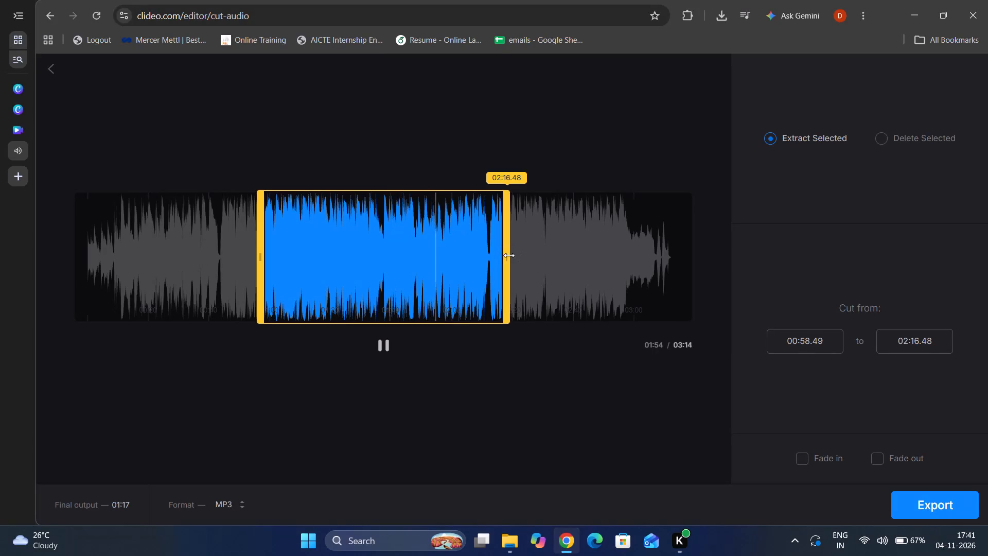
Preview the song from about 02:10 and extend the end of the selection to about 02:22.67.
left_click(507, 255)
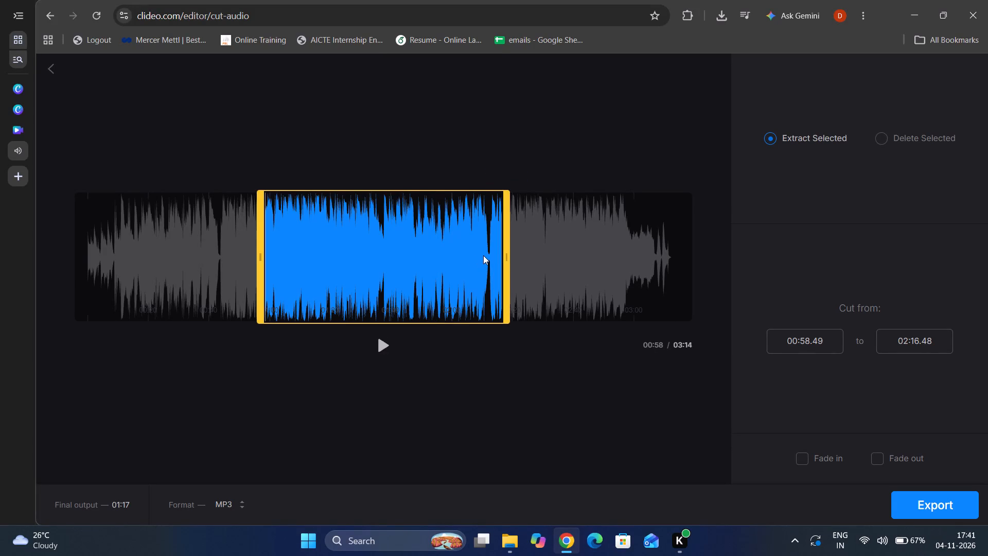
left_click(484, 255)
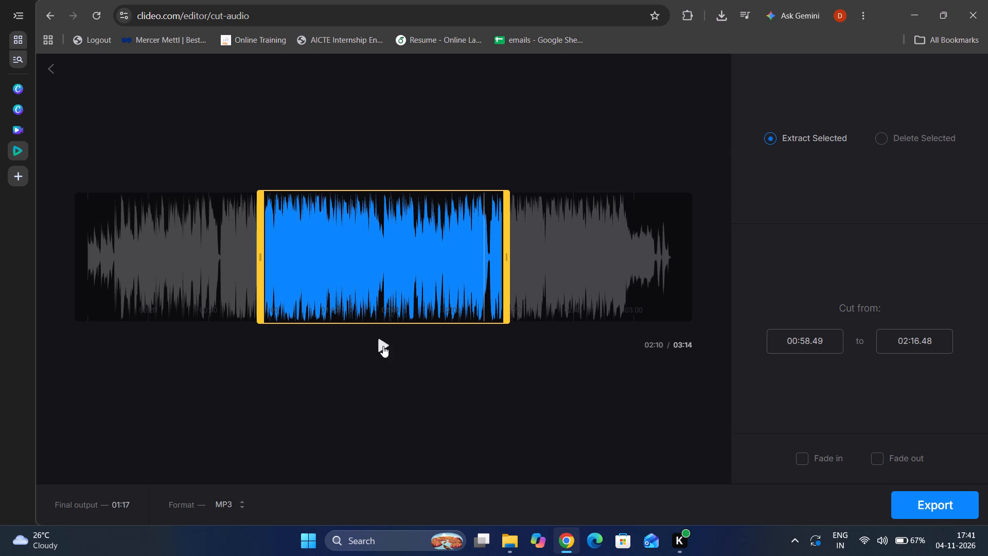
left_click(383, 344)
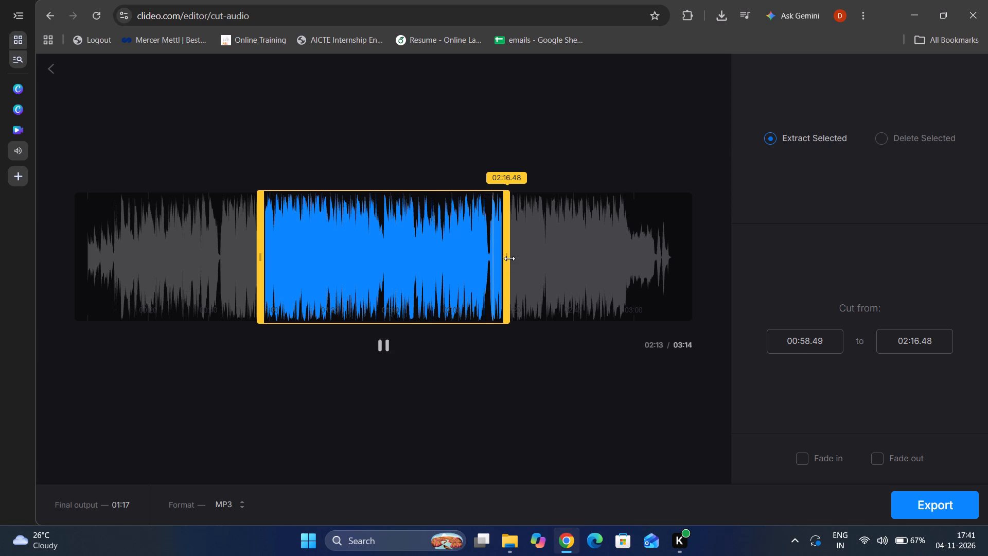
left_click_drag(508, 257, 525, 257)
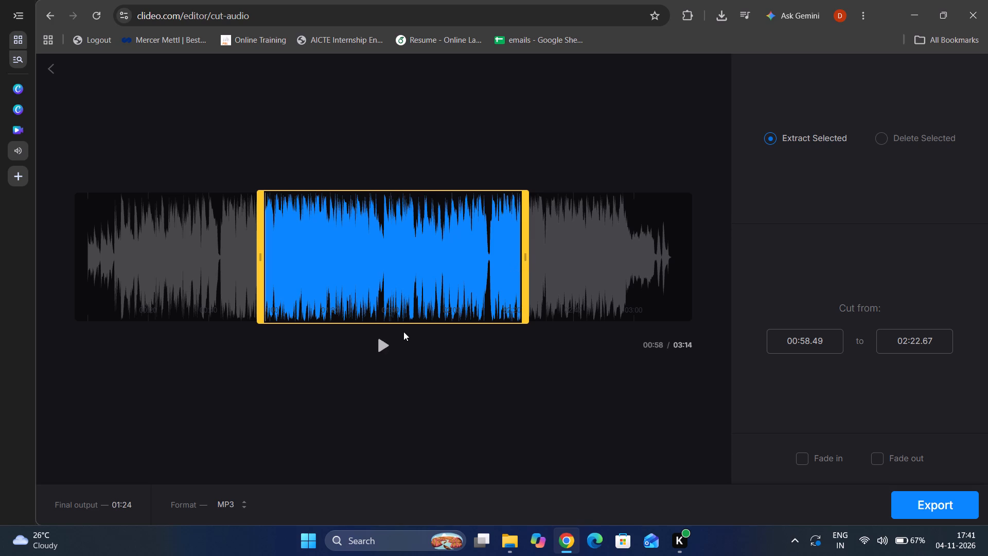
Play the selection and move its start forward to about 01:45.37, fine-tuning the start point by listening.
left_click(385, 340)
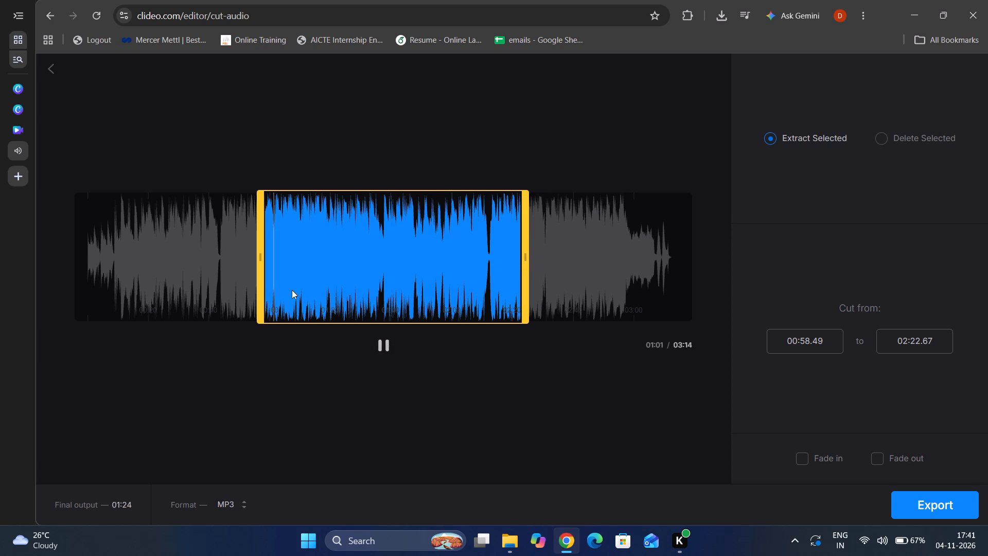
left_click_drag(260, 262, 369, 260)
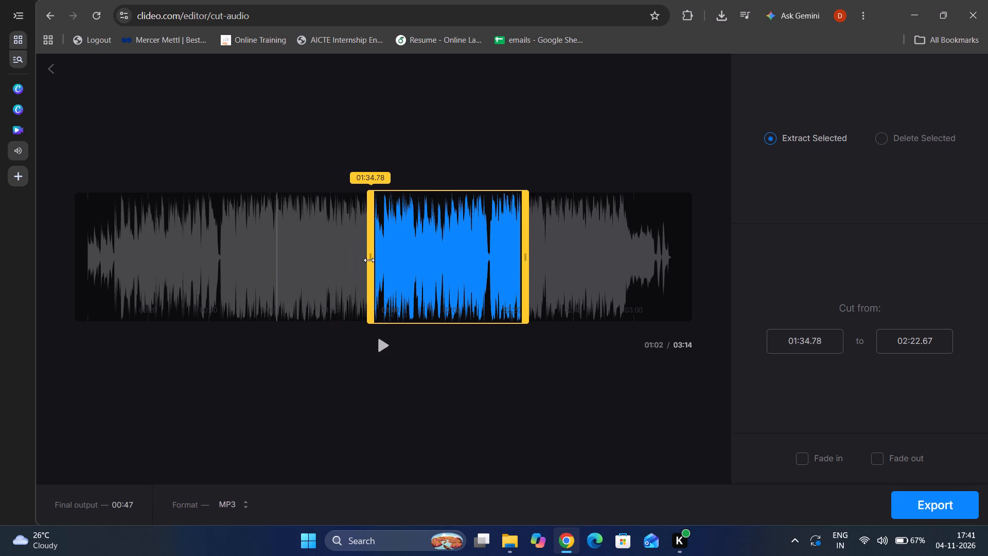
left_click_drag(369, 260, 365, 259)
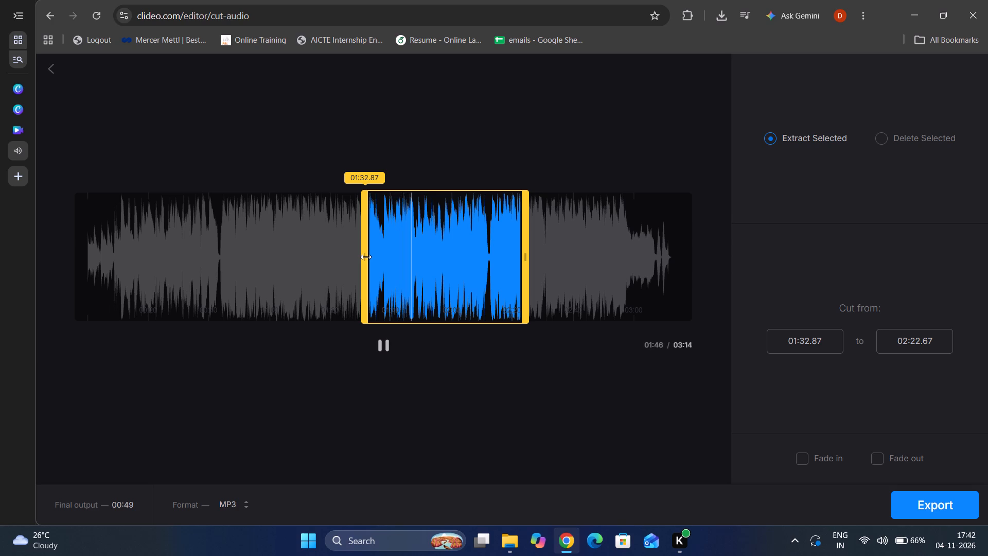
left_click_drag(364, 257, 402, 256)
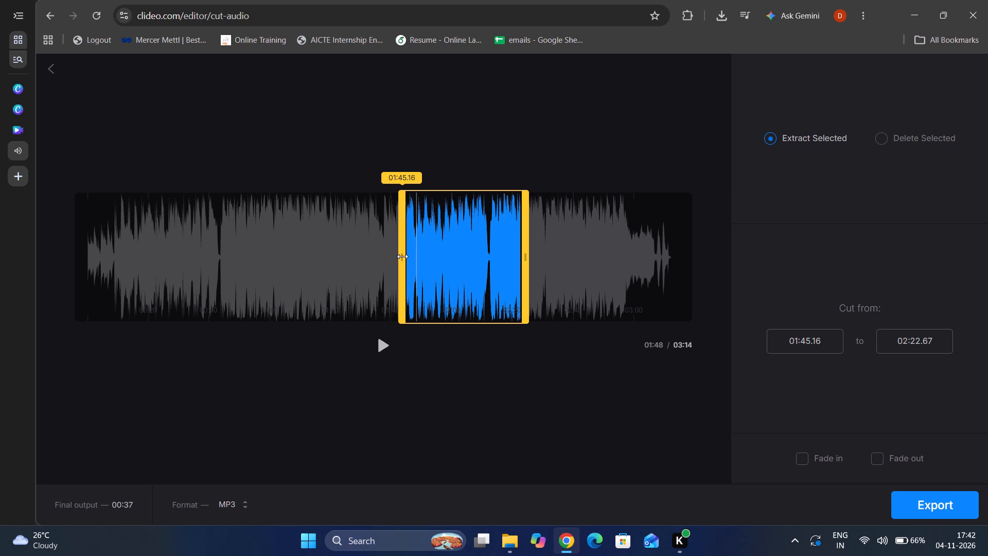
left_click_drag(402, 256, 404, 254)
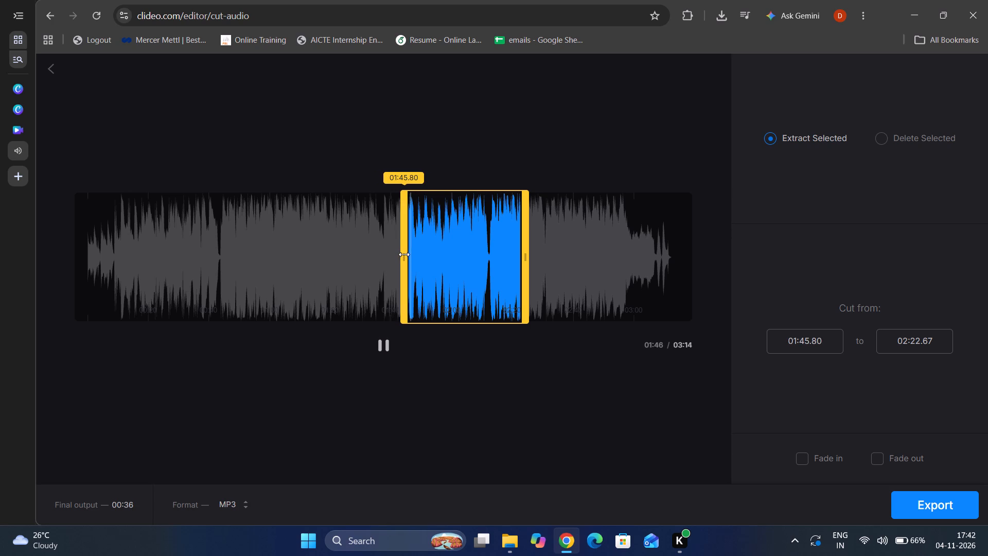
left_click(380, 342)
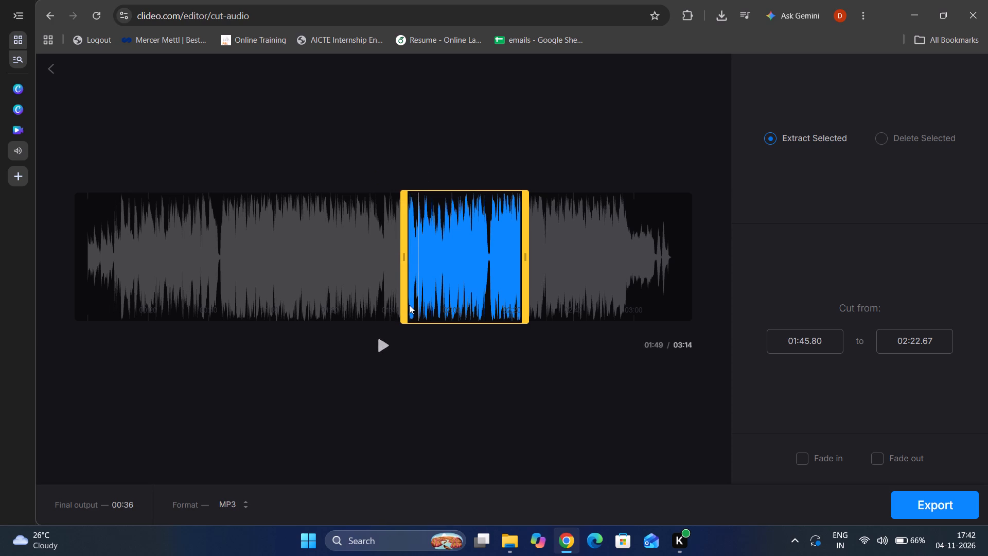
left_click(408, 305)
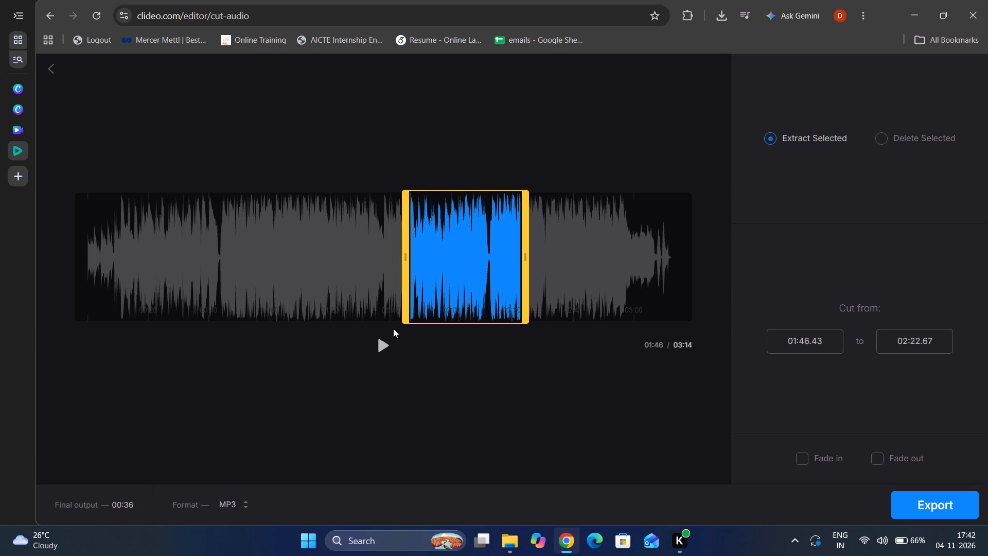
left_click(383, 344)
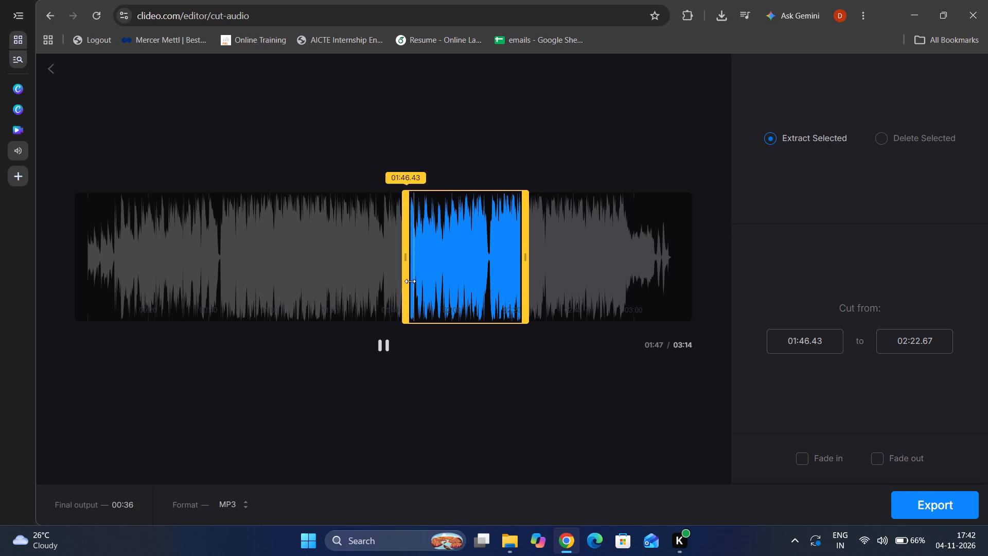
left_click(405, 276)
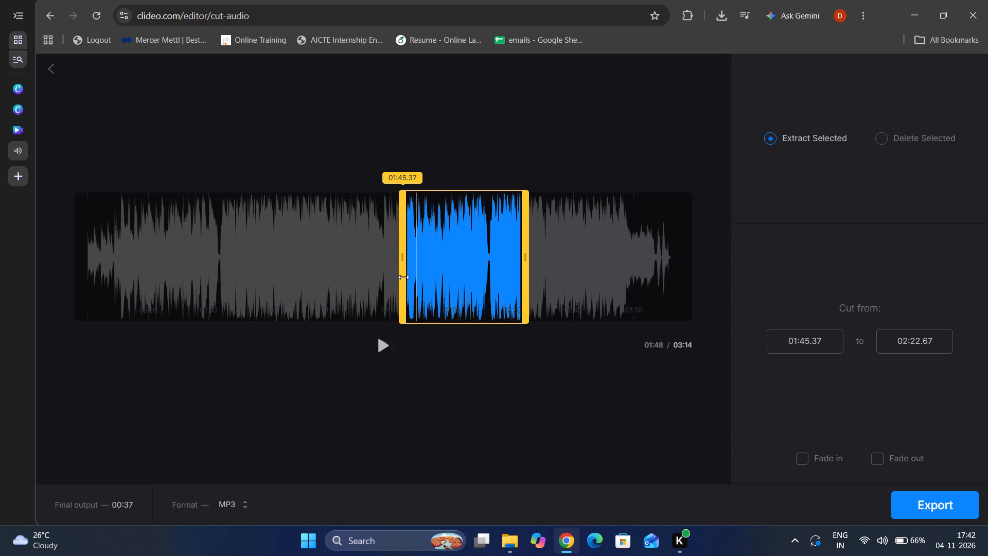
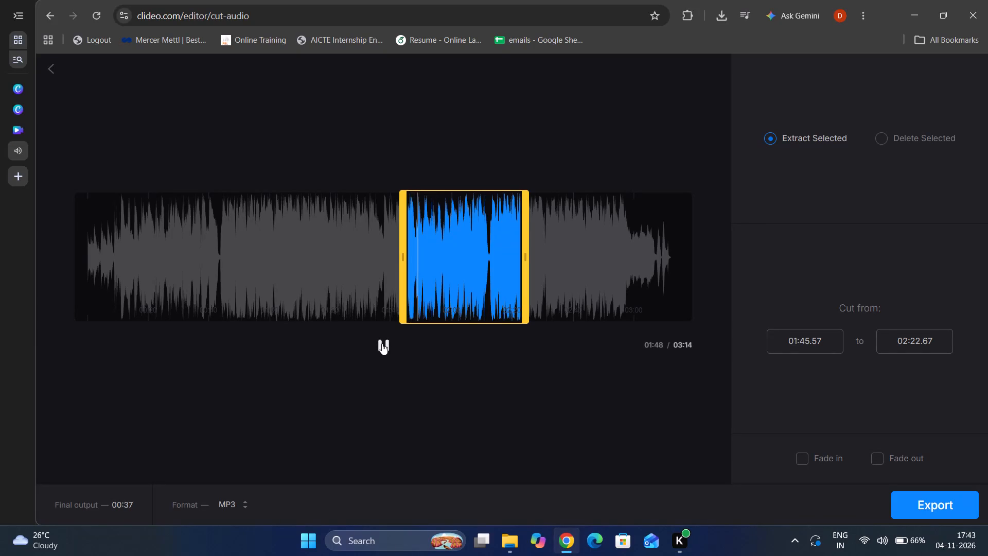
Pause and resume playback of the selected section to check by ear how it starts.
left_click(382, 343)
left_click(382, 343)
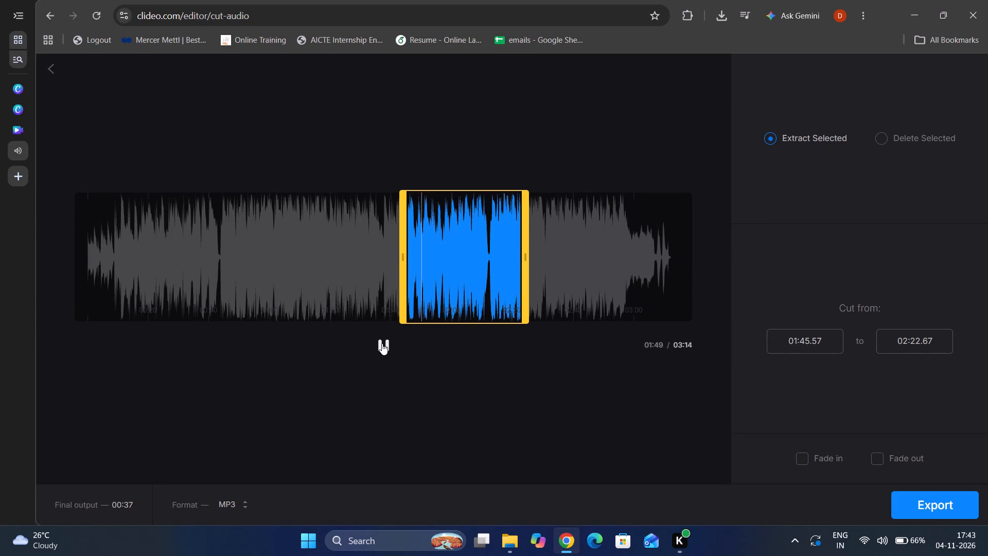
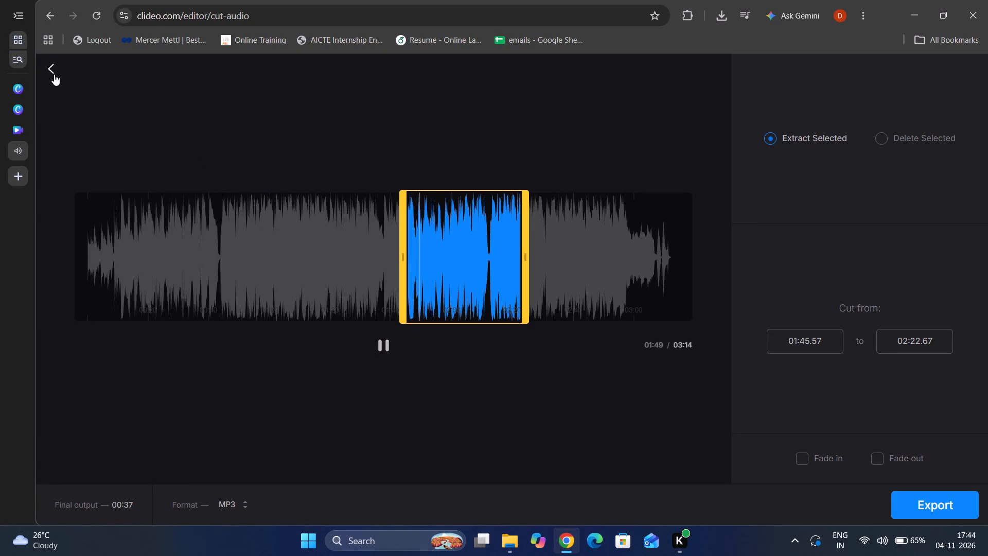
Switch to Canva, open the "nv naa OOPIREY" lyric video from the recent designs, and play it.
left_click(17, 86)
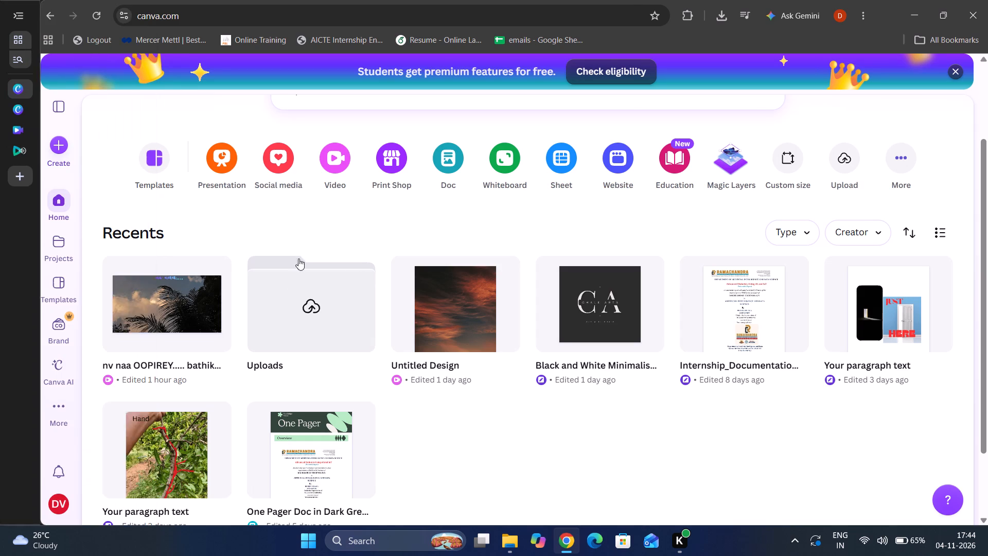
left_click(190, 309)
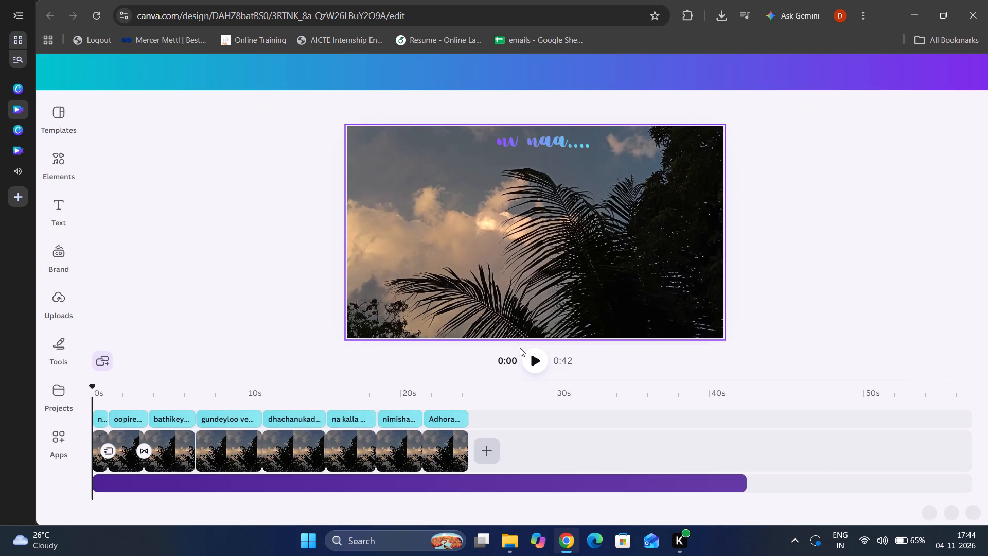
left_click(534, 360)
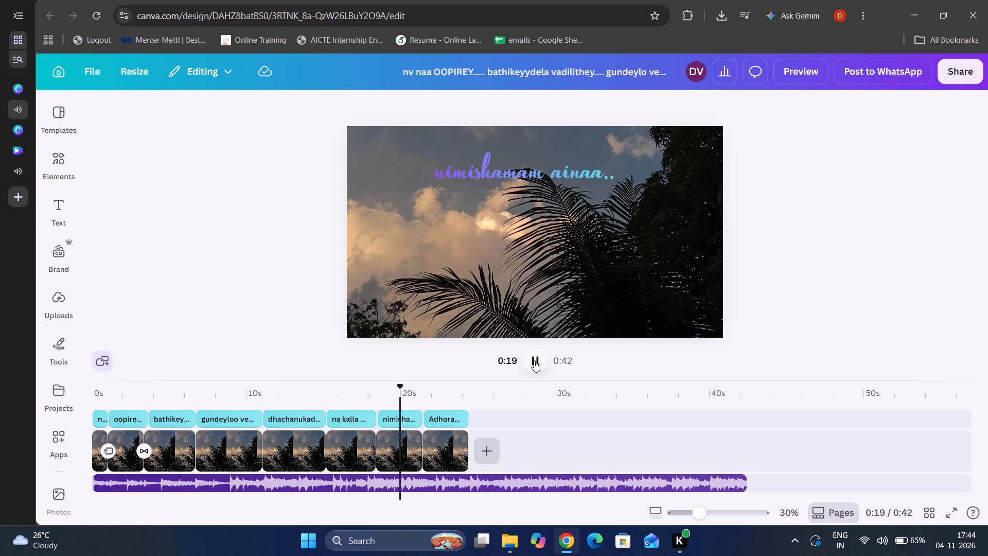
Slip the song within the lyric video's audio track so that it starts past the 32.6 s mark.
left_click(492, 483)
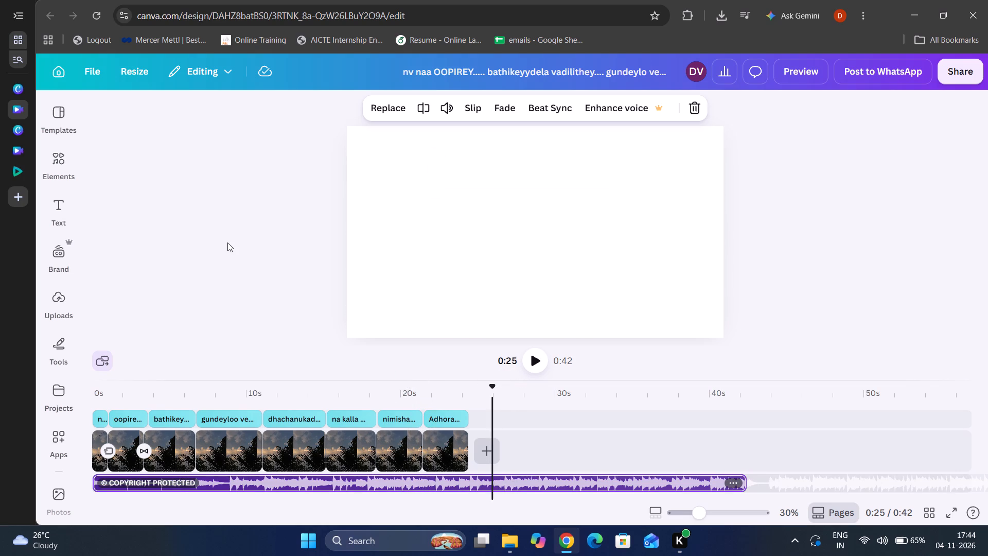
scroll(227, 242, "right", 3)
scroll(190, 484, "right", 1)
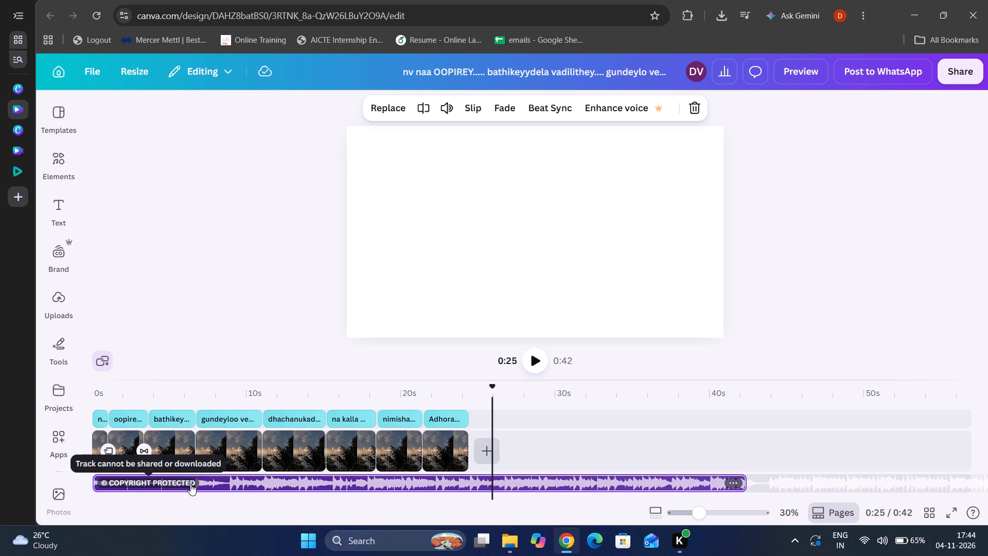
scroll(190, 484, "right", 1)
scroll(139, 425, "right", 3)
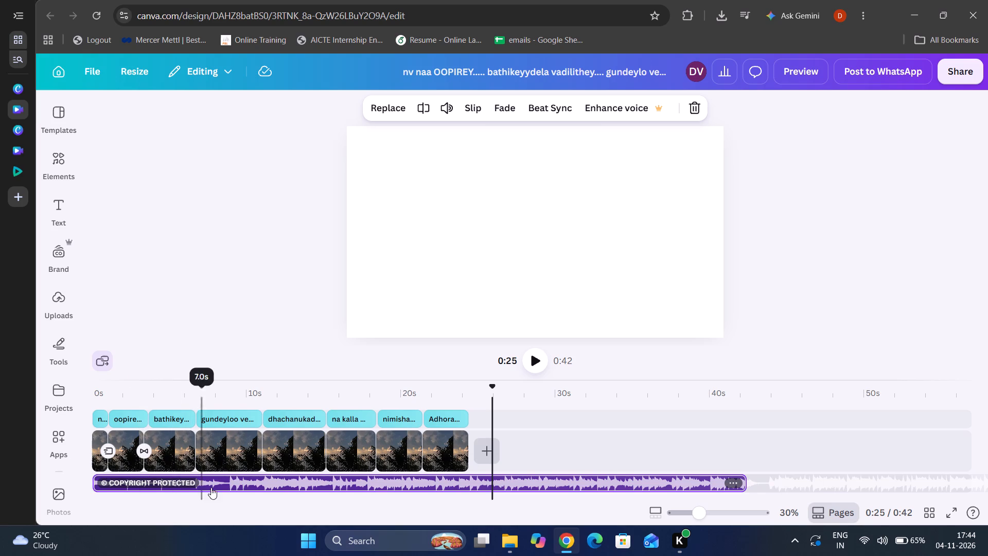
right_click(224, 484)
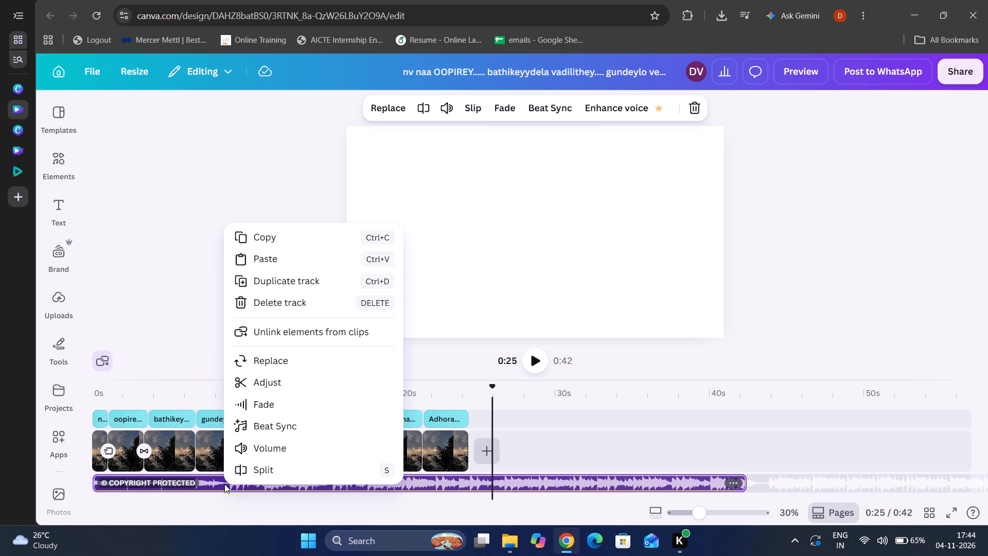
left_click(254, 380)
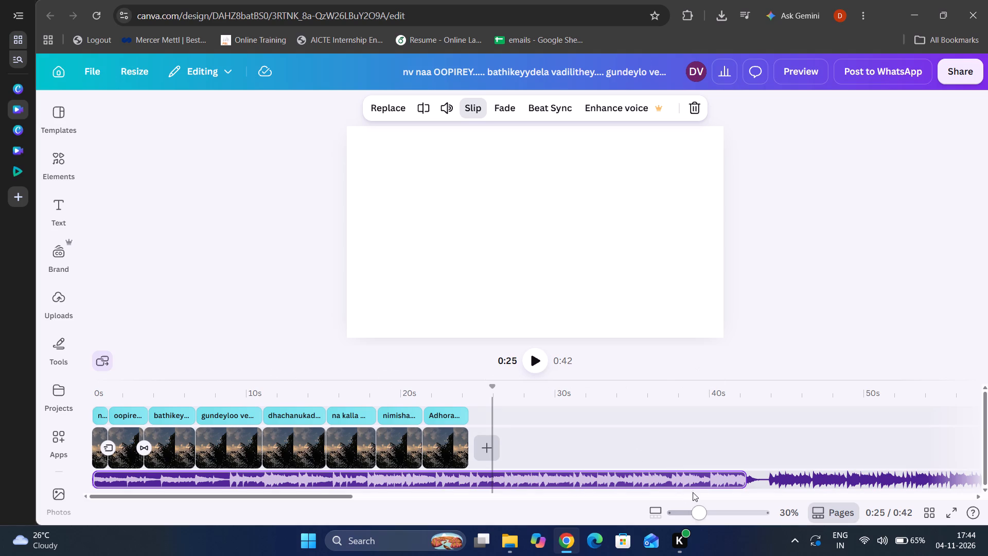
left_click_drag(681, 481, 744, 480)
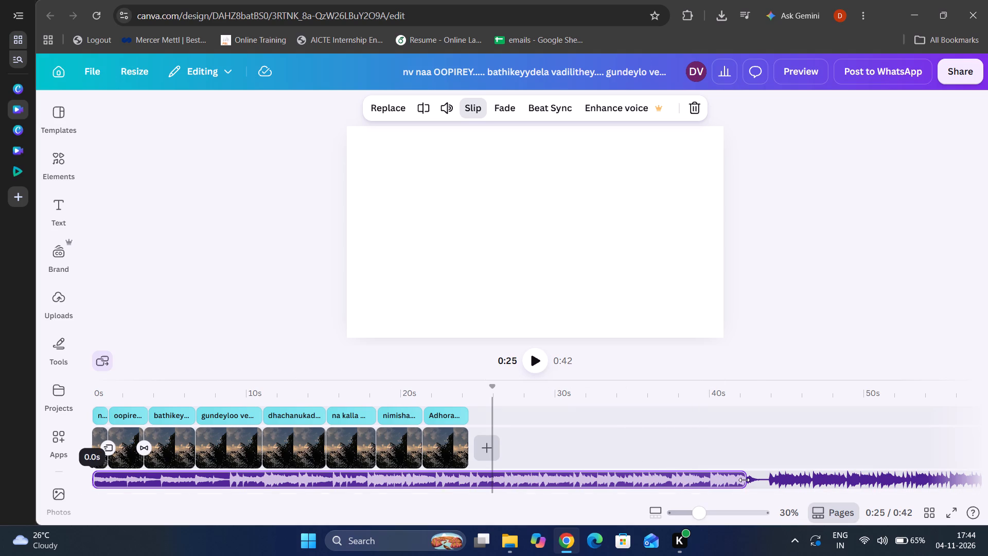
left_click_drag(744, 480, 743, 480)
left_click_drag(743, 480, 782, 478)
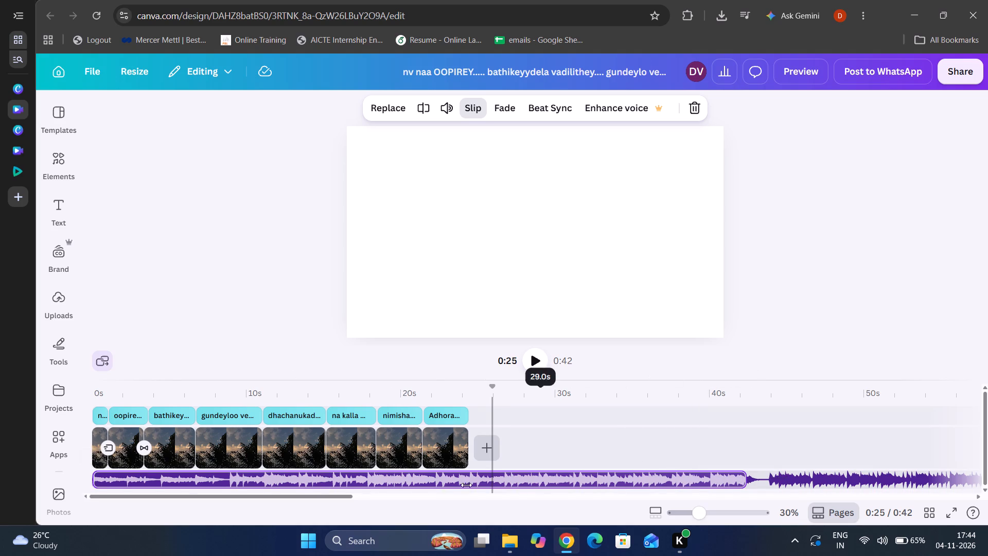
left_click_drag(96, 478, 603, 502)
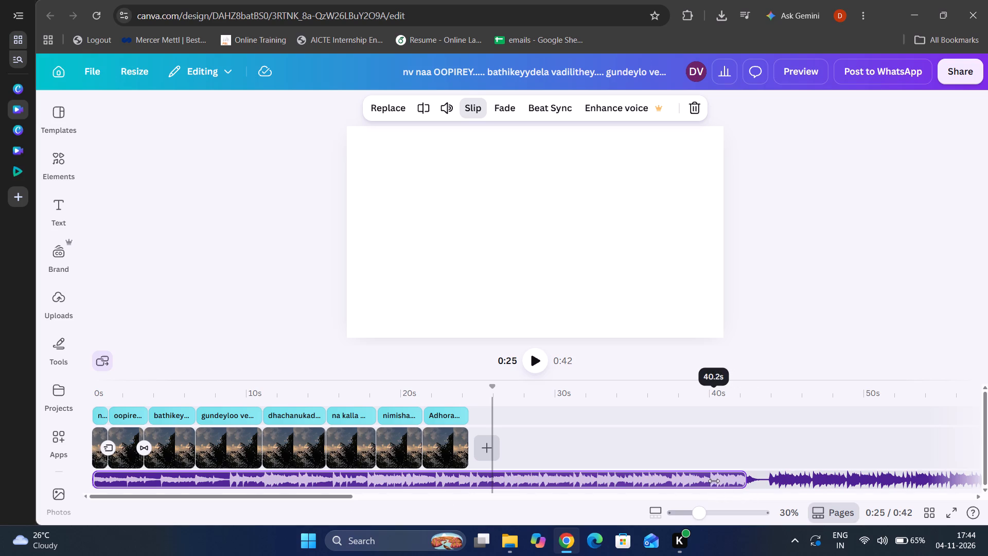
left_click_drag(715, 481, 395, 474)
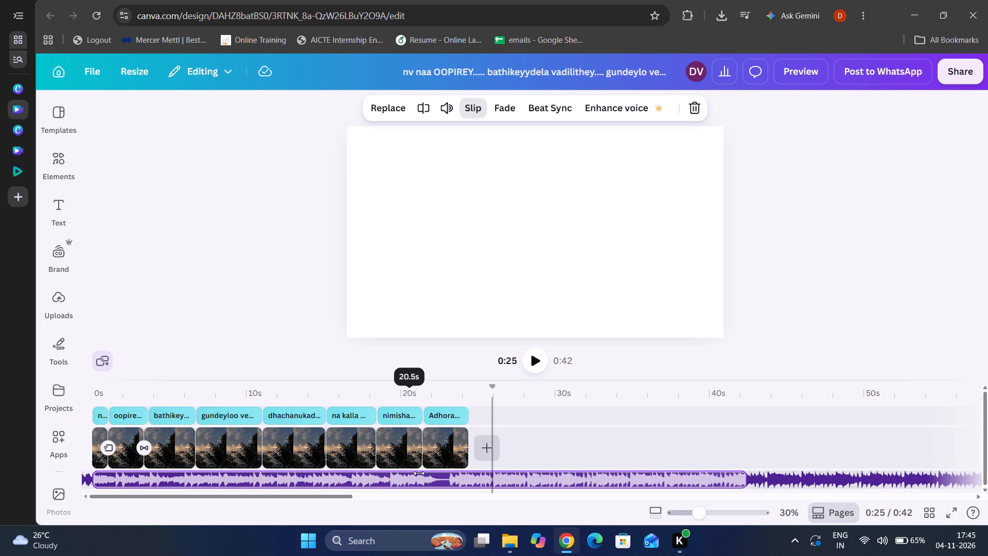
left_click_drag(527, 478, 339, 478)
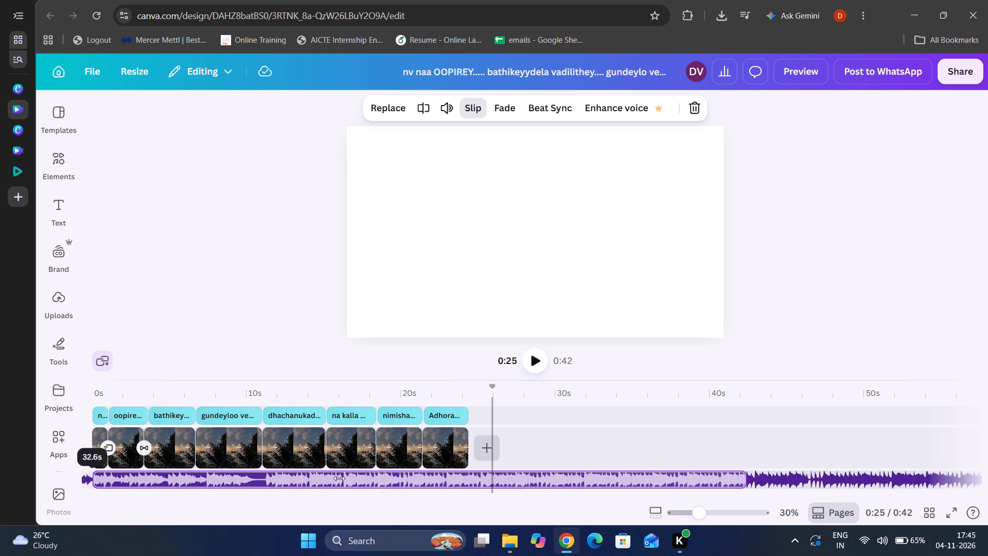
left_click_drag(339, 478, 270, 477)
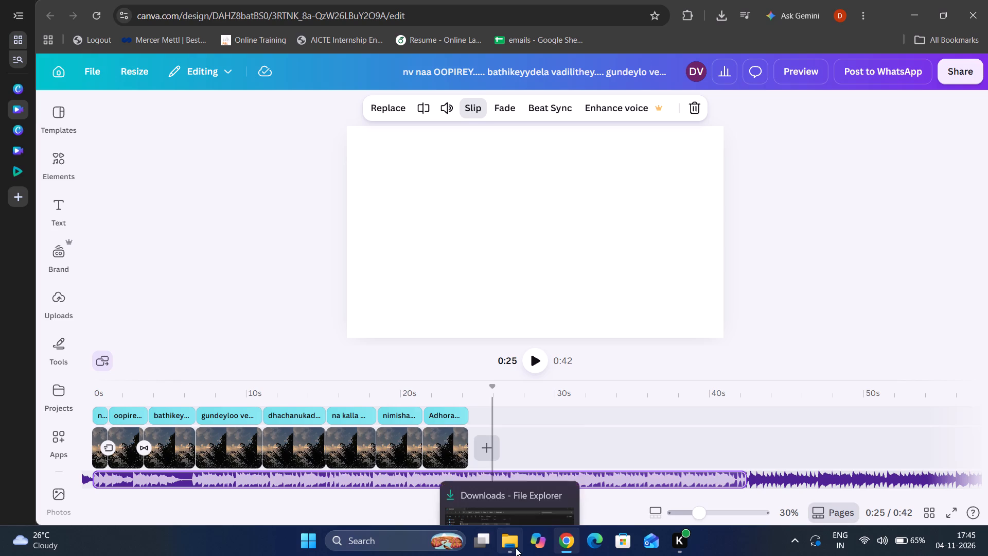
Check the cut start time in the Clideo audio cutter, and return to the Canva lyric video.
left_click(24, 166)
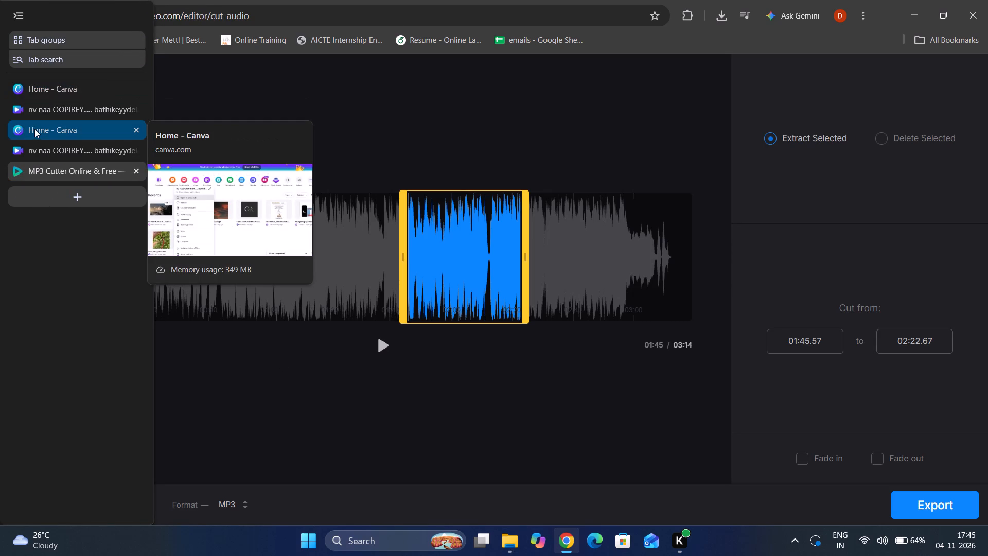
left_click(36, 112)
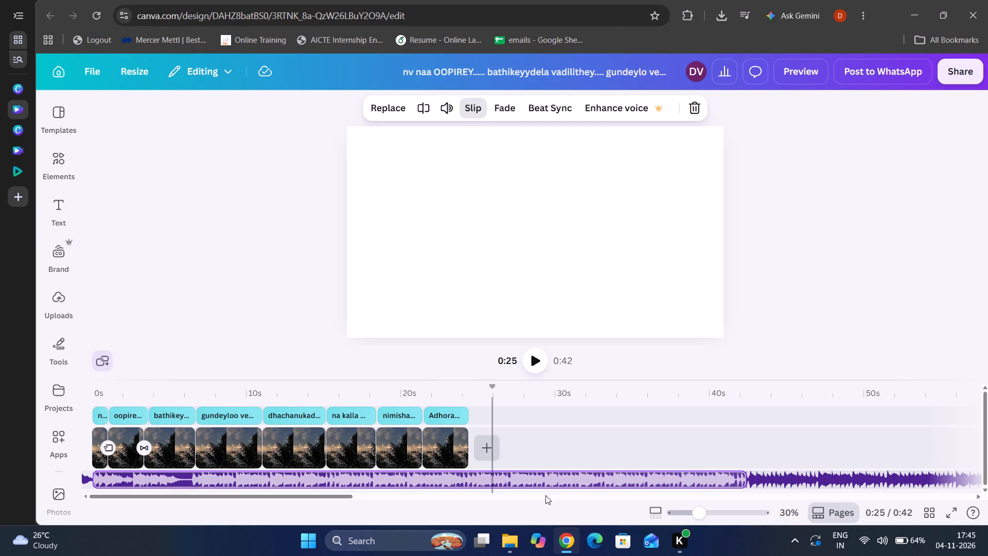
Slip the song further within the audio track so that it starts just past 1:44.
left_click_drag(552, 481, 440, 473)
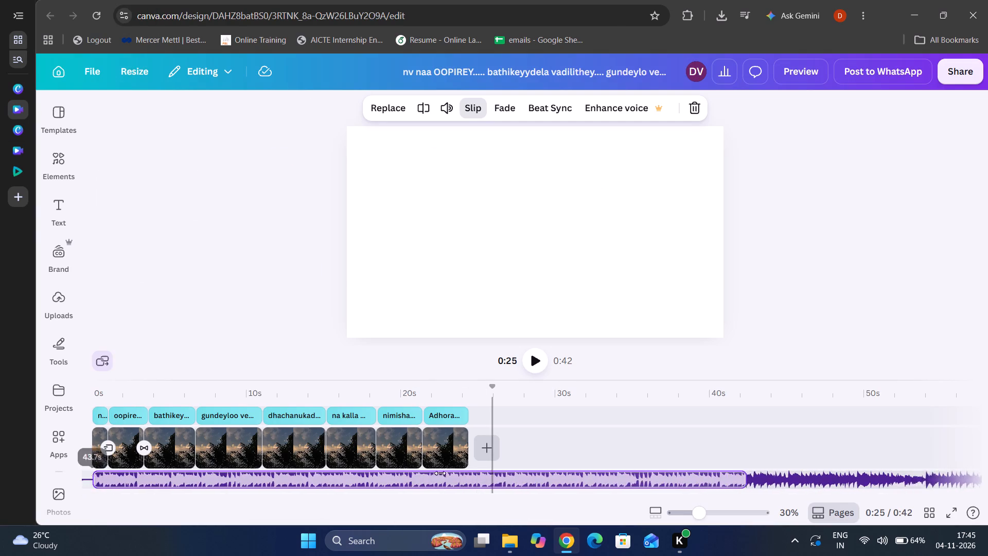
left_click_drag(440, 473, 389, 472)
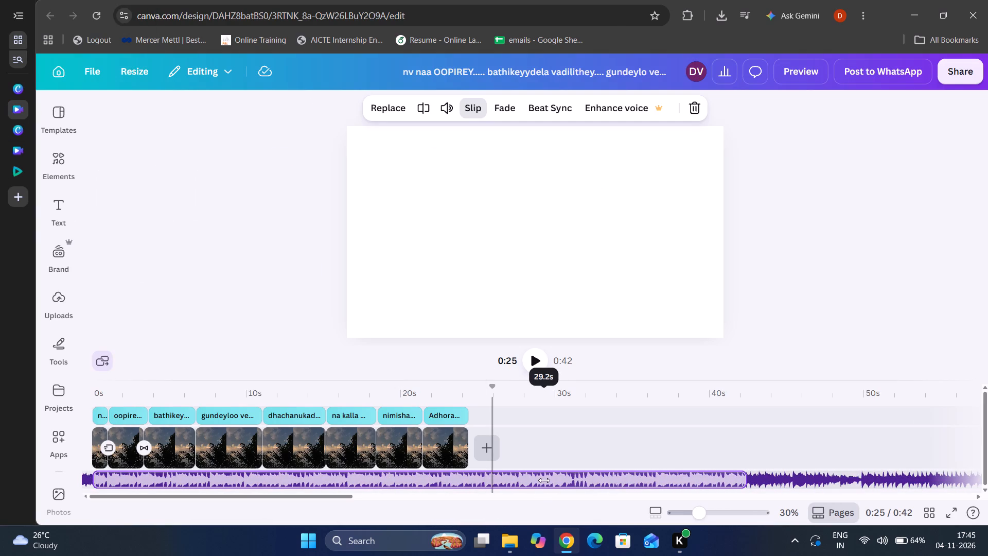
left_click_drag(543, 481, 361, 480)
left_click_drag(530, 482, 522, 482)
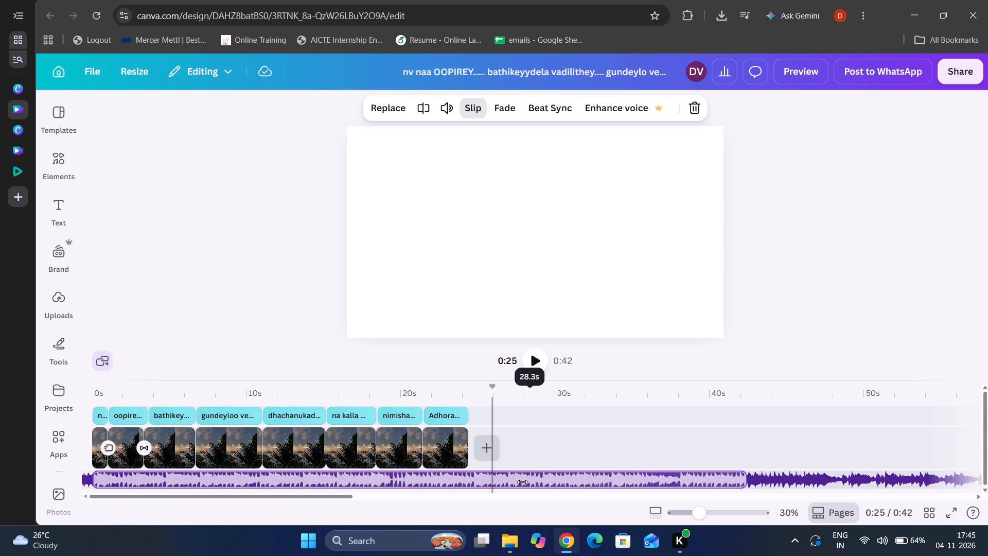
left_click_drag(522, 482, 322, 464)
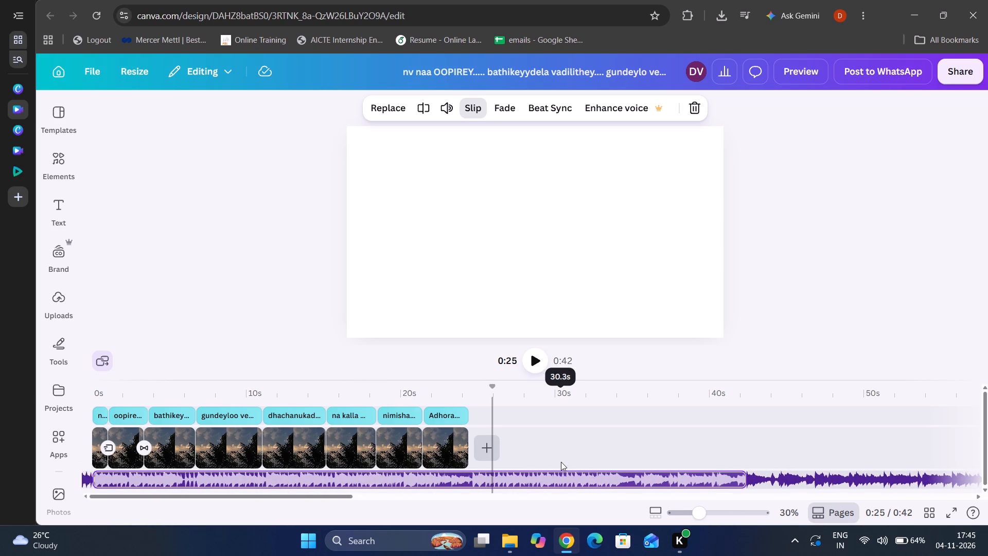
left_click_drag(558, 482, 410, 483)
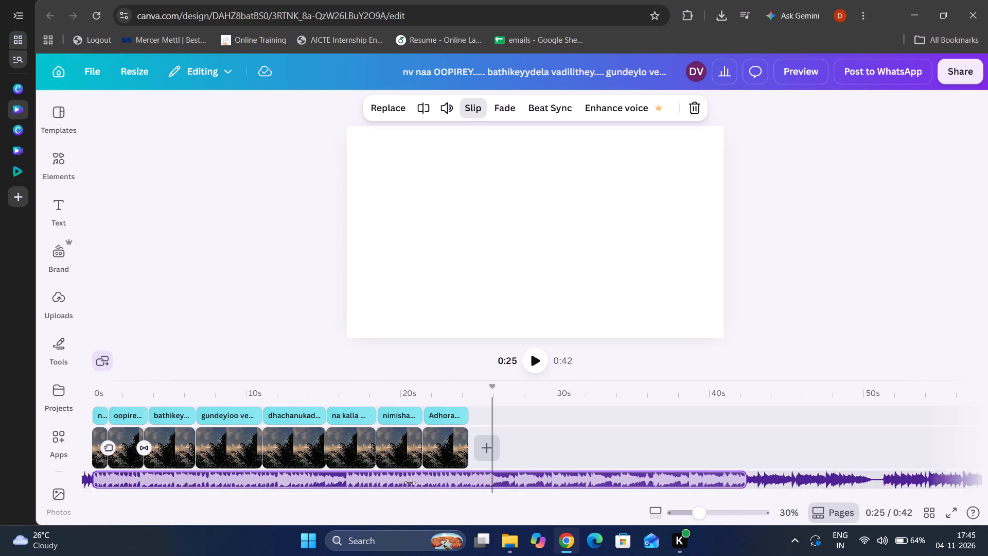
left_click_drag(410, 483, 316, 473)
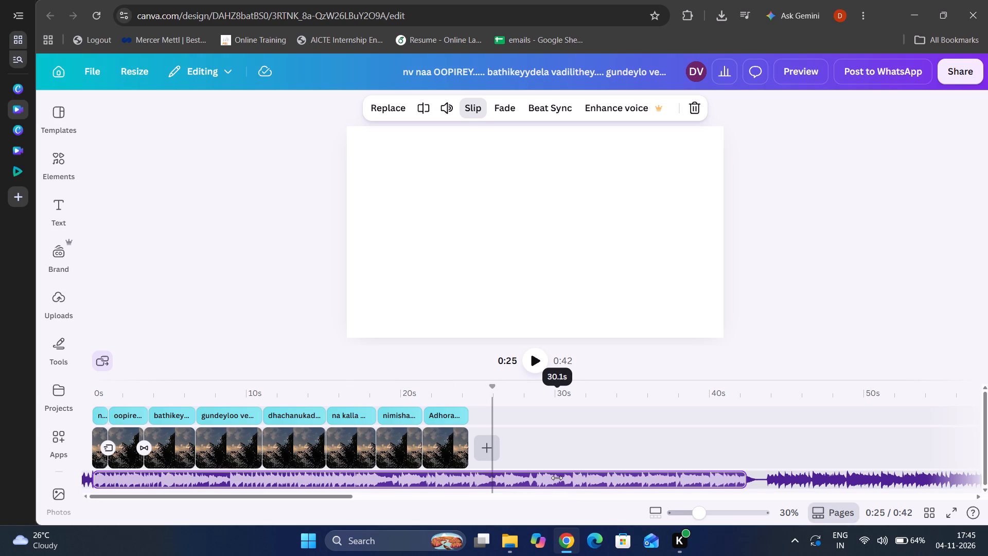
left_click_drag(551, 480, 303, 462)
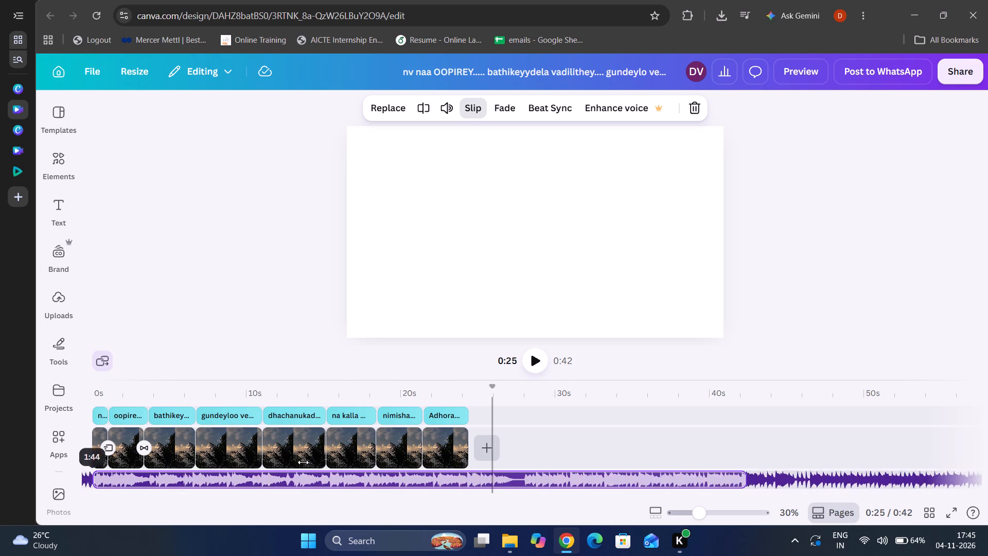
left_click_drag(303, 462, 253, 465)
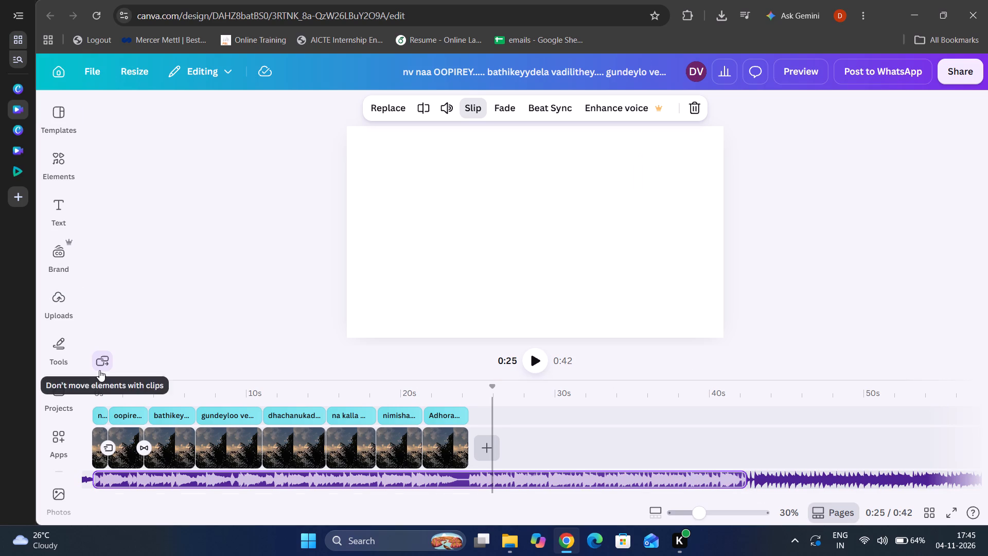
Play the lyric video from about 3.5 s to check the shifted song against the lyrics.
left_click(530, 364)
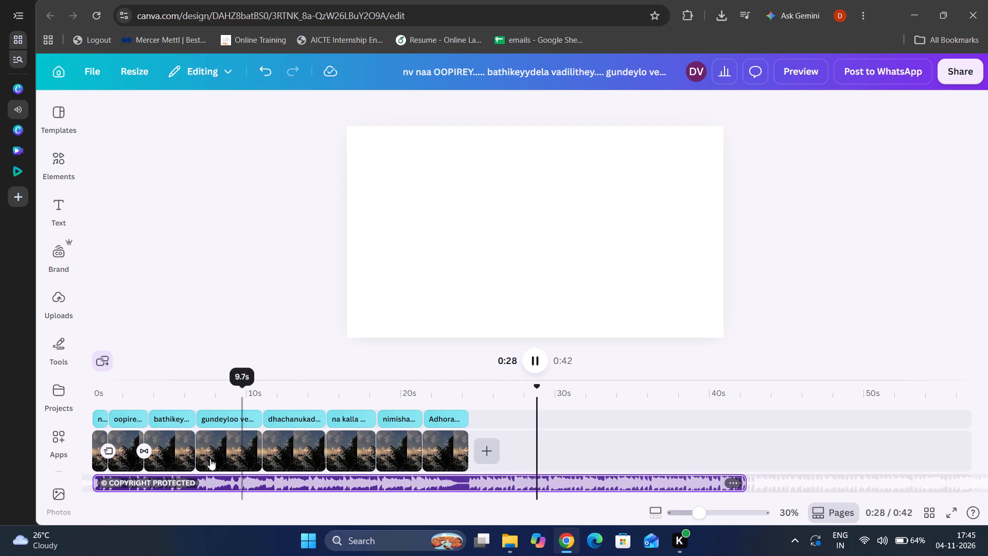
left_click(148, 475)
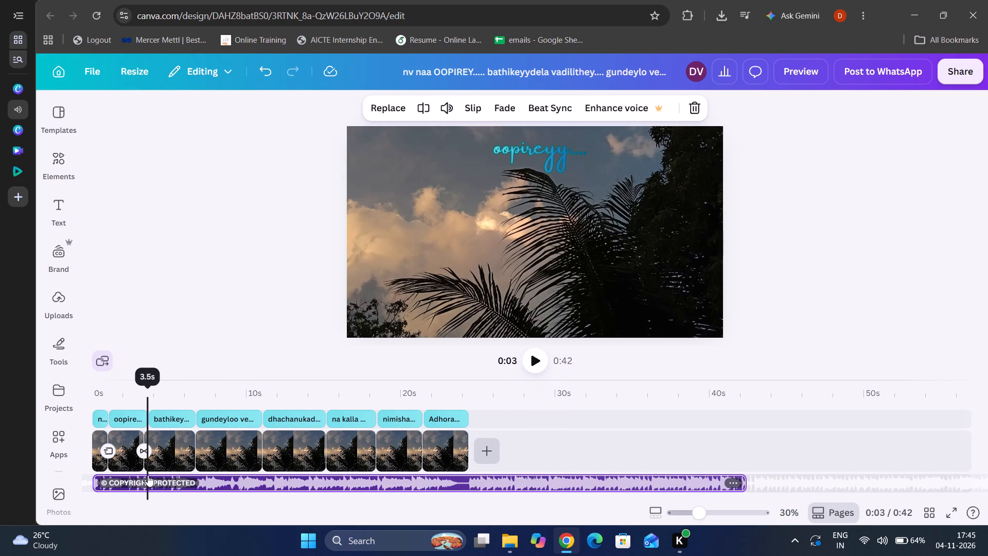
left_click(537, 364)
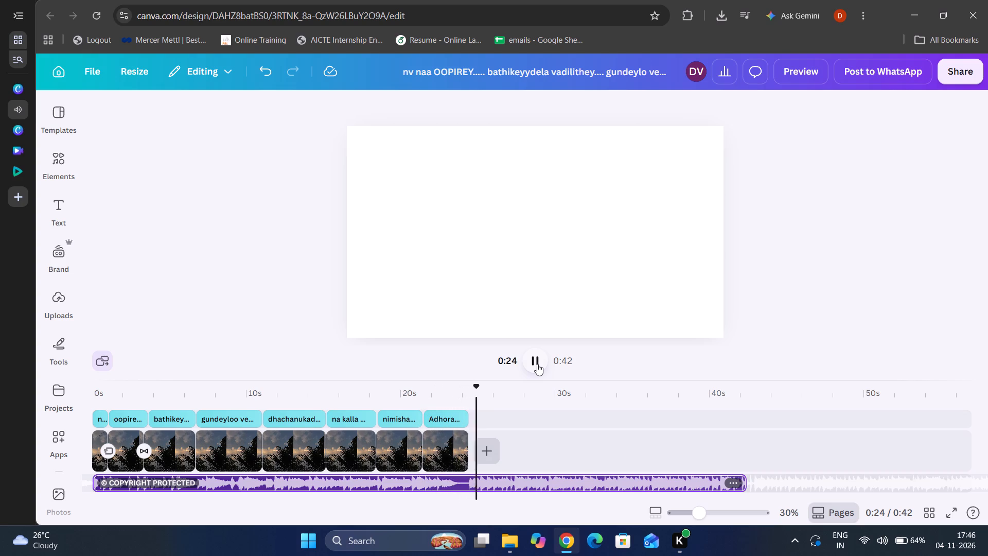
left_click(416, 482)
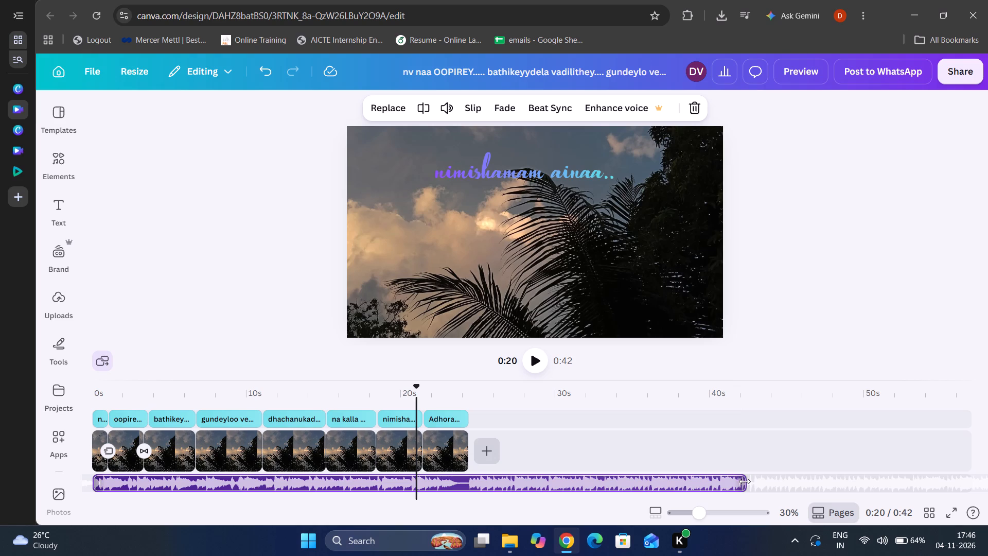
Trim the end of the audio track to about 24.7 s, near the end of the last clip.
left_click_drag(745, 481, 471, 495)
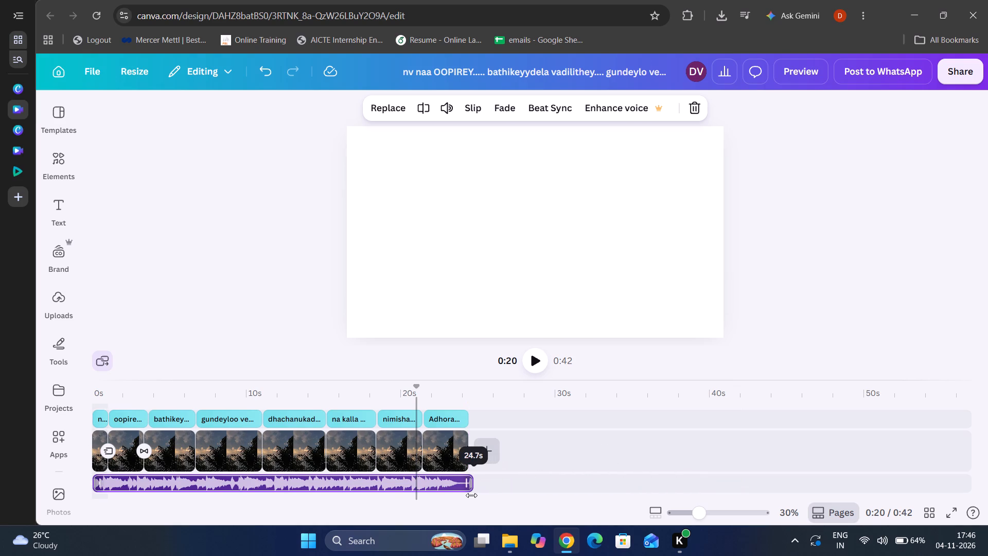
left_click_drag(471, 495, 472, 495)
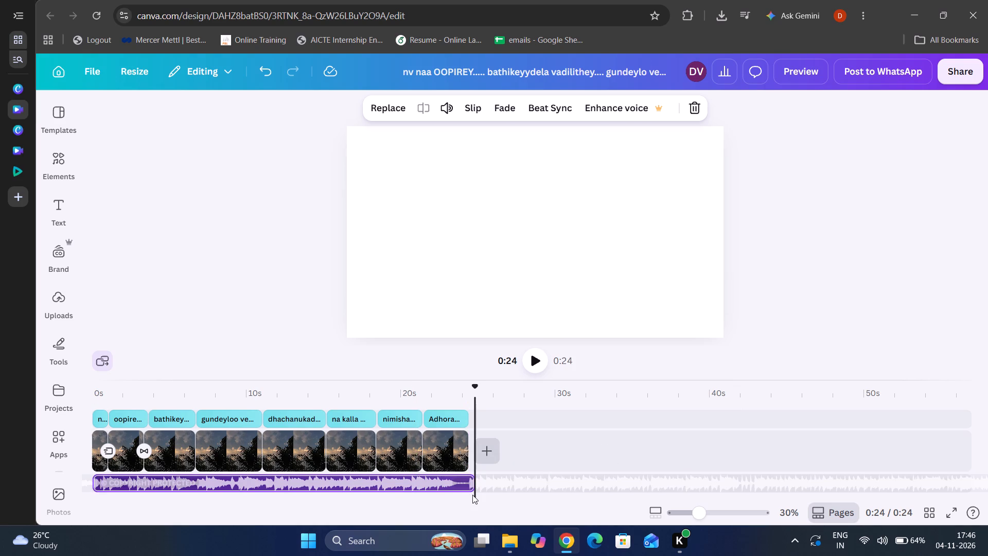
Play the last seconds of the lyric video to check how the trimmed audio ends.
left_click(413, 484)
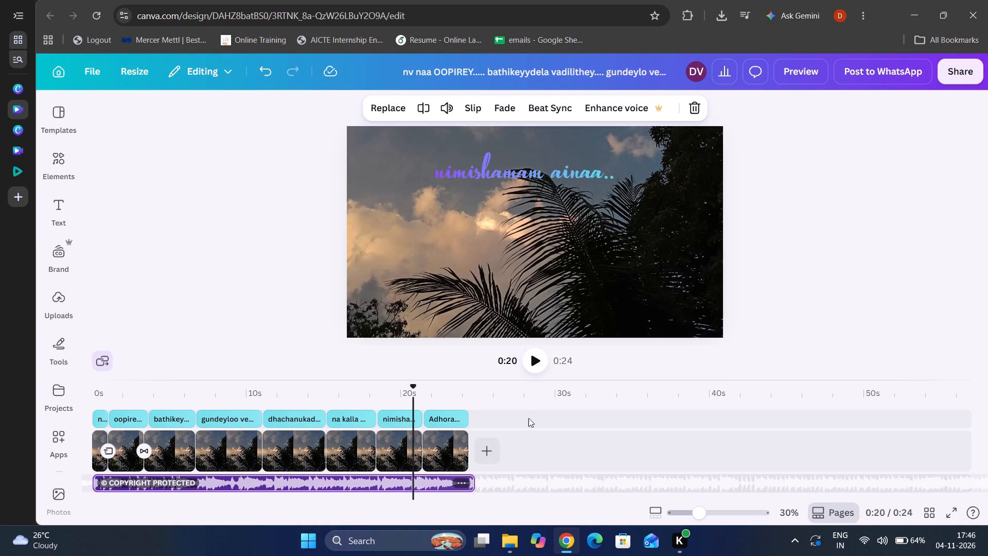
left_click(528, 358)
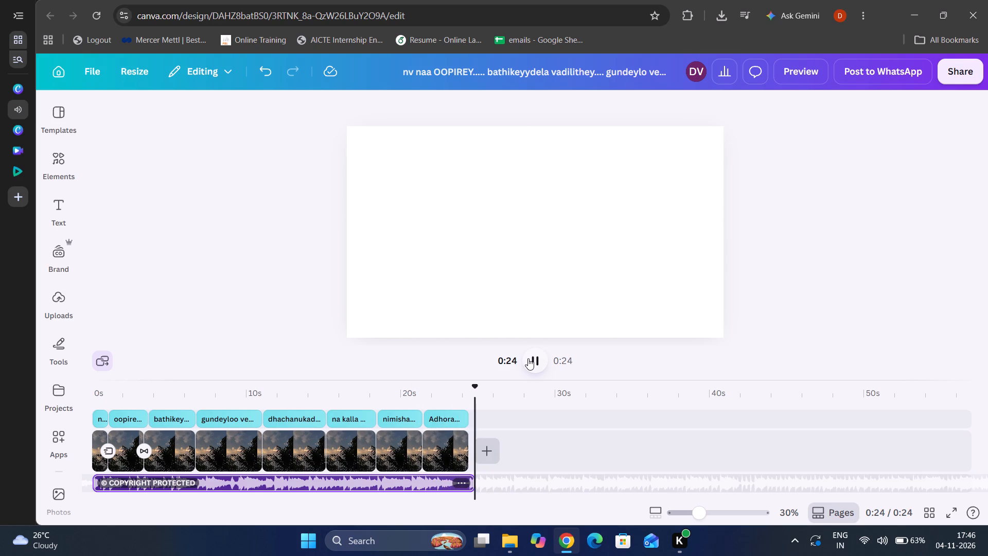
left_click(429, 483)
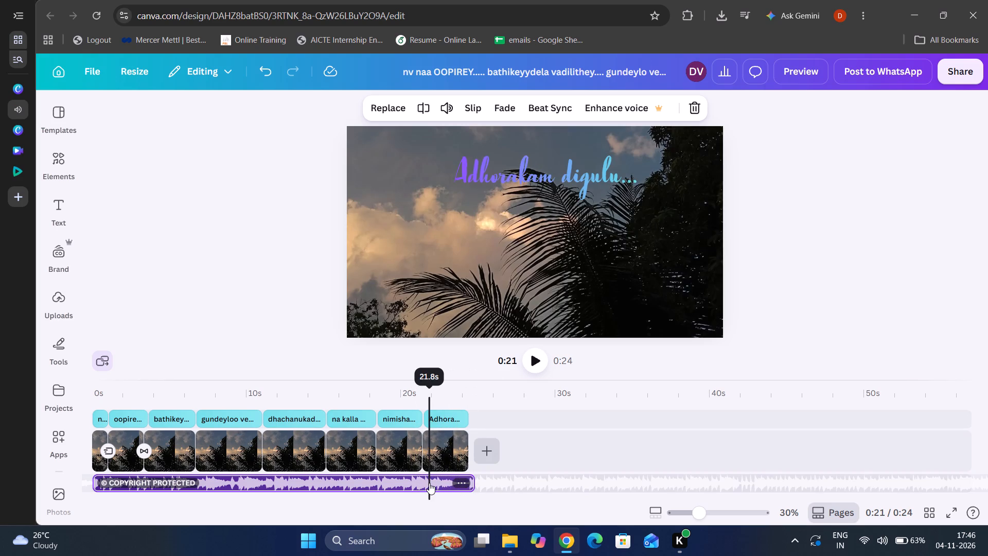
Shorten the audio track's end slightly to line up with the end of the last clip.
left_click(472, 481)
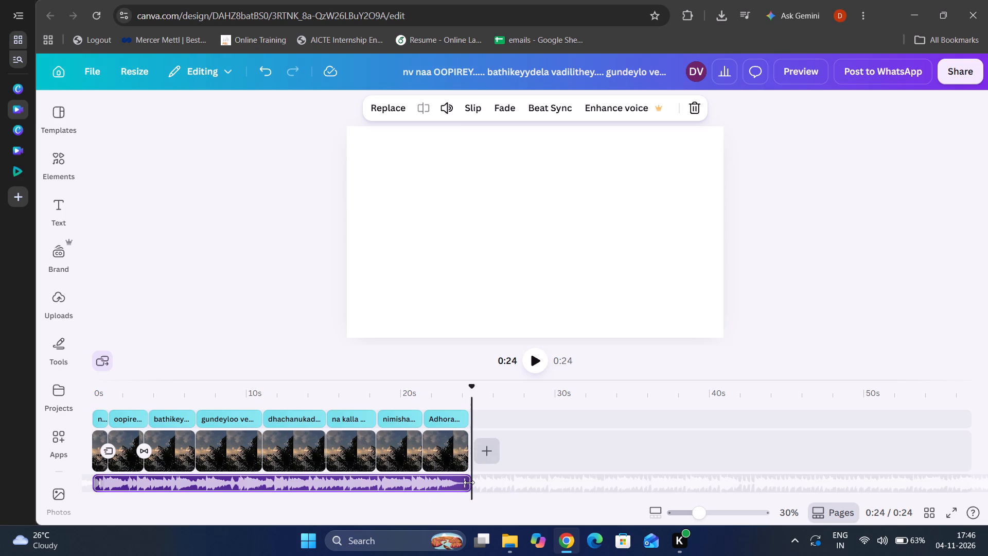
left_click(469, 483)
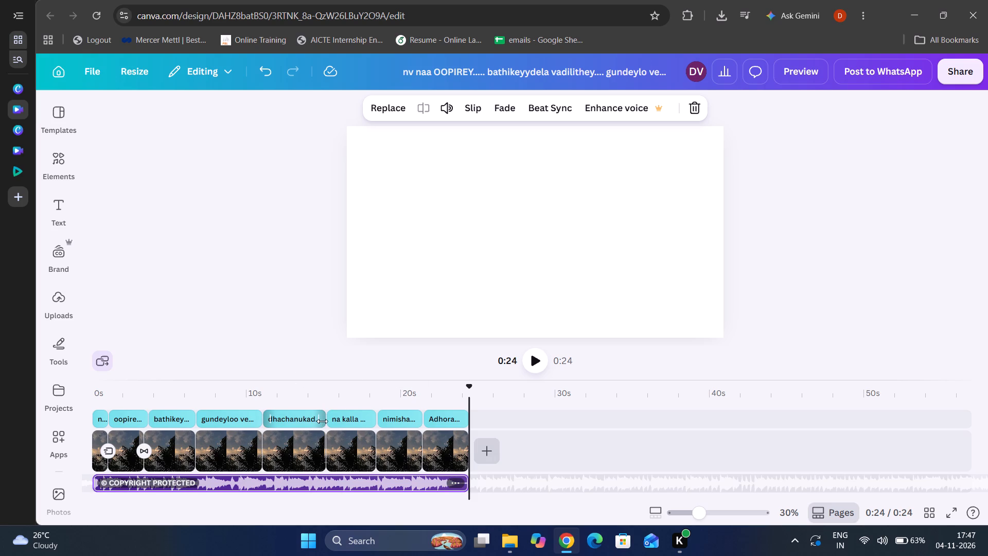
Extend the end of the "dhachanukadha....andhukeyy" lyric text to a duration of 4.8 s.
left_click(310, 448)
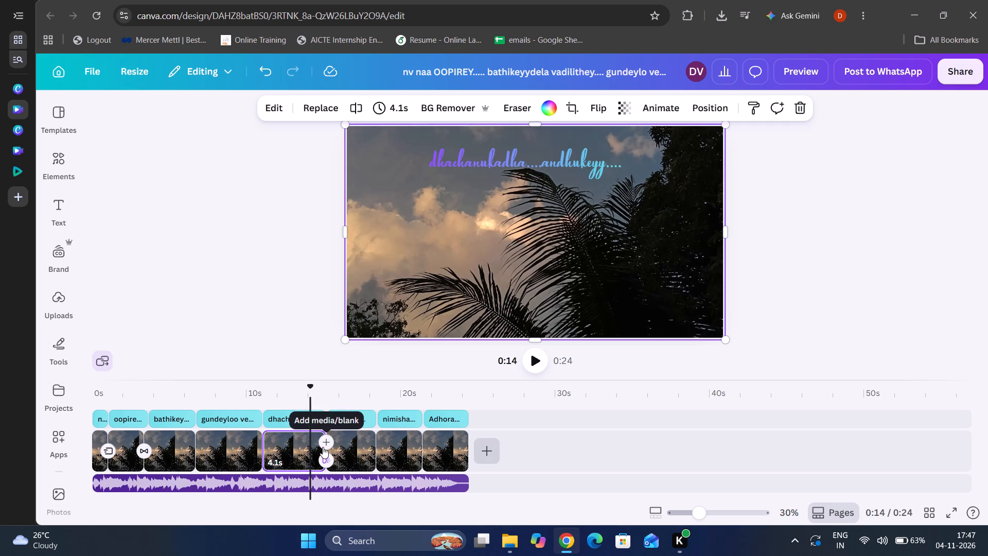
left_click_drag(322, 419, 327, 421)
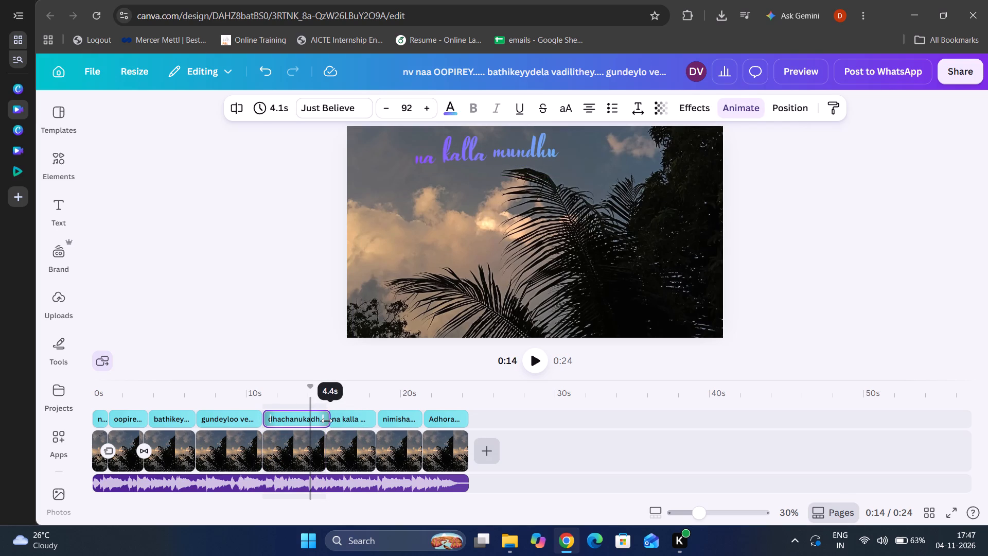
left_click_drag(327, 421, 333, 421)
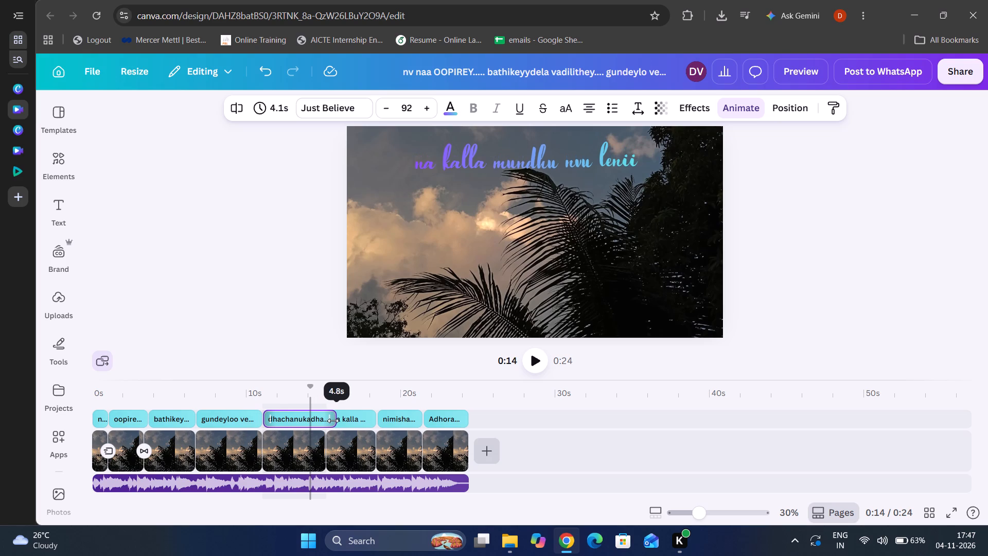
left_click_drag(333, 421, 333, 421)
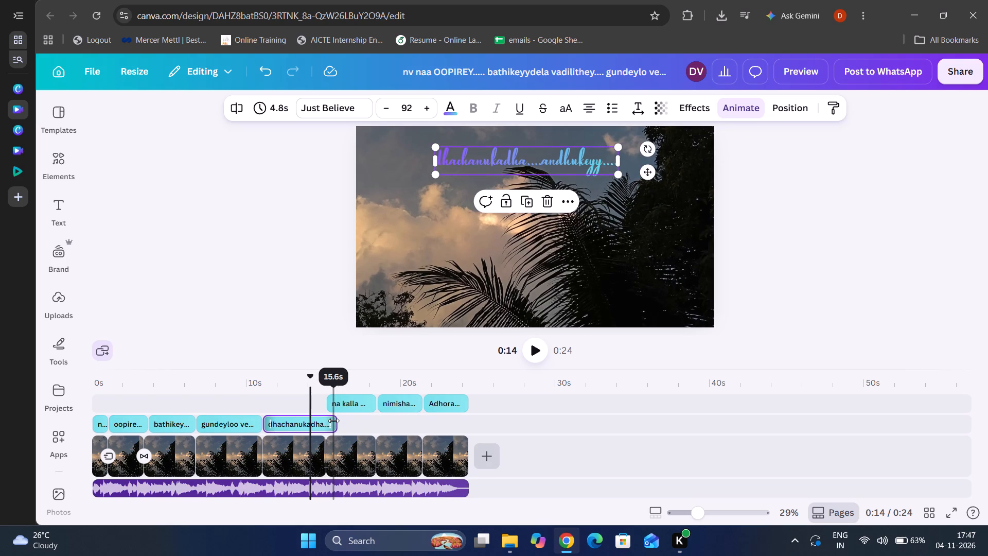
Extend the end of the background clip under the "dhachanukadha" lyric to 4.8 s.
left_click(292, 456)
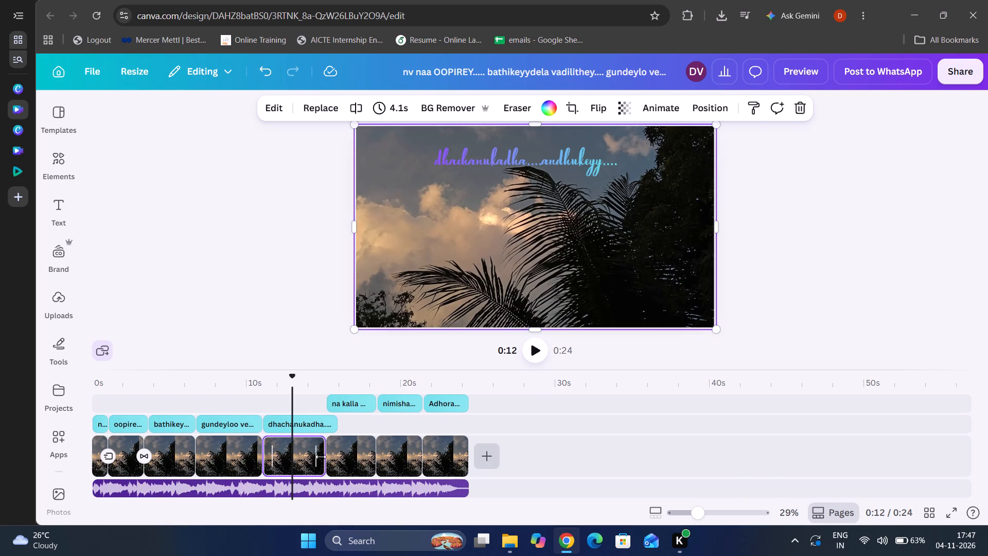
left_click_drag(321, 457, 332, 455)
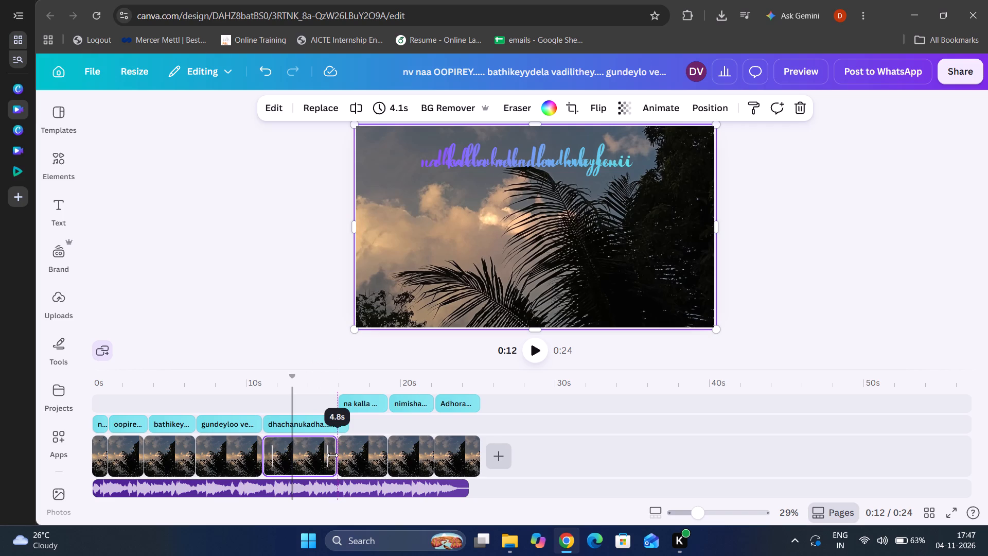
left_click_drag(332, 455, 331, 455)
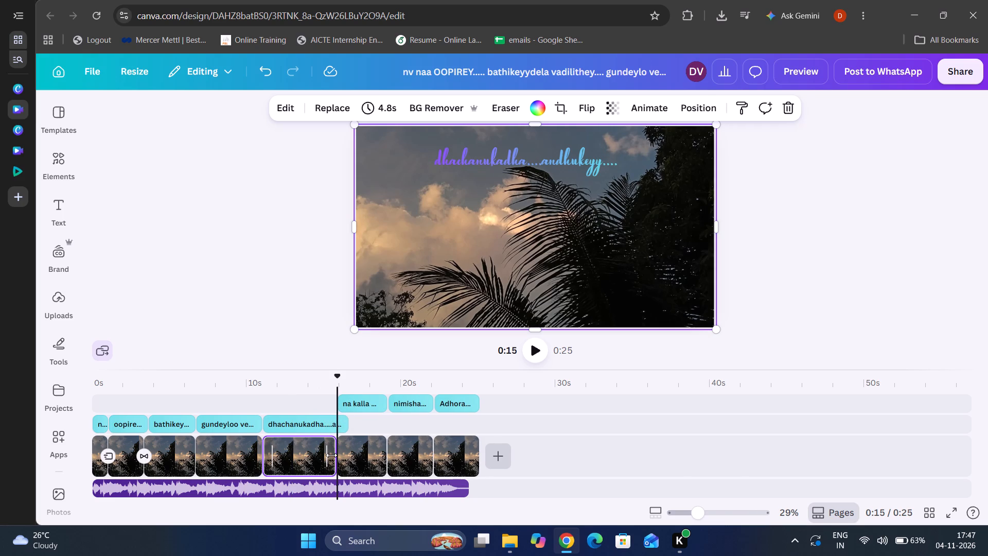
Play the lyric video from the end of the extended clip to check the "na kalla mundhu" lyric's timing.
left_click(534, 351)
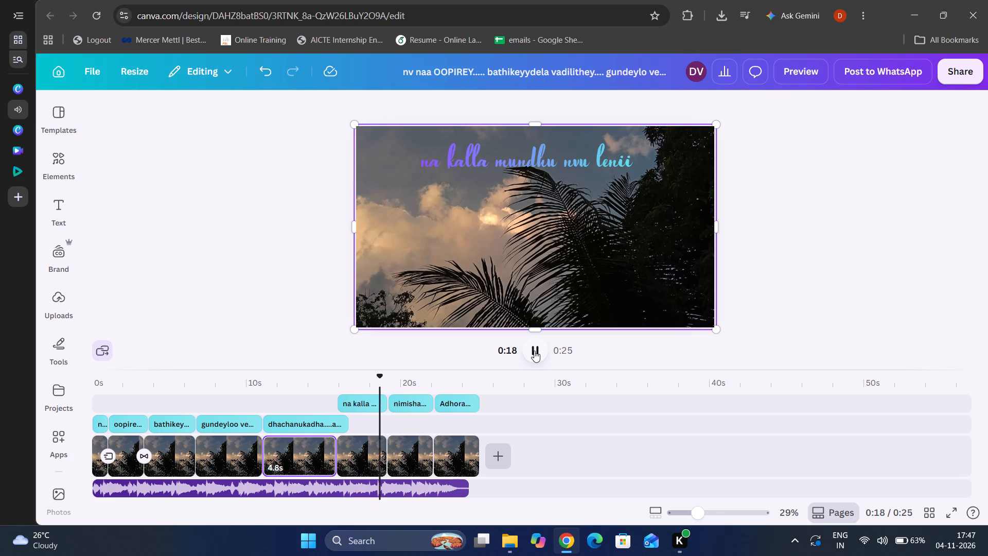
Trim the start of the "na kalla mundhu nvu lenii" text to 2.4 s so it follows the "dhachanukadha" text without overlap.
left_click(351, 403)
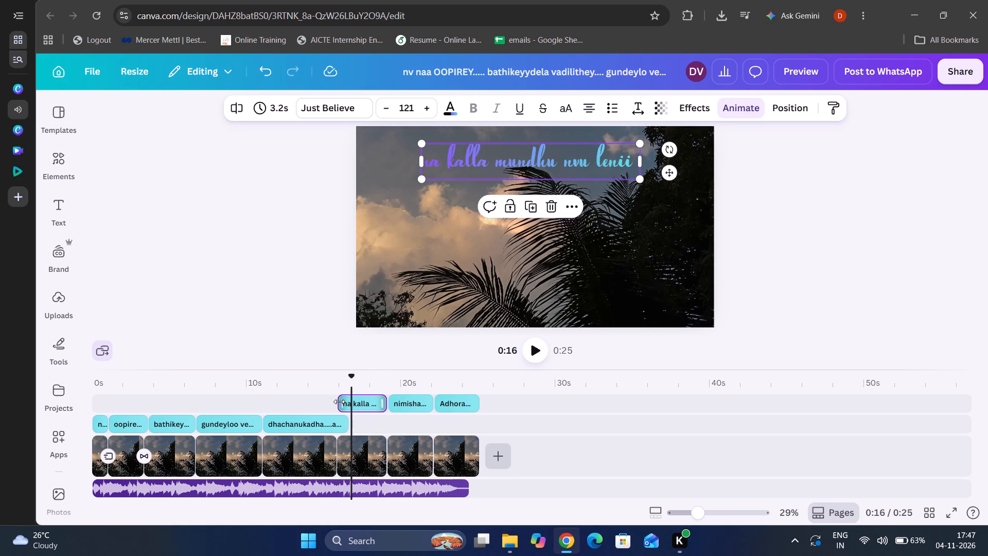
left_click_drag(339, 402, 346, 402)
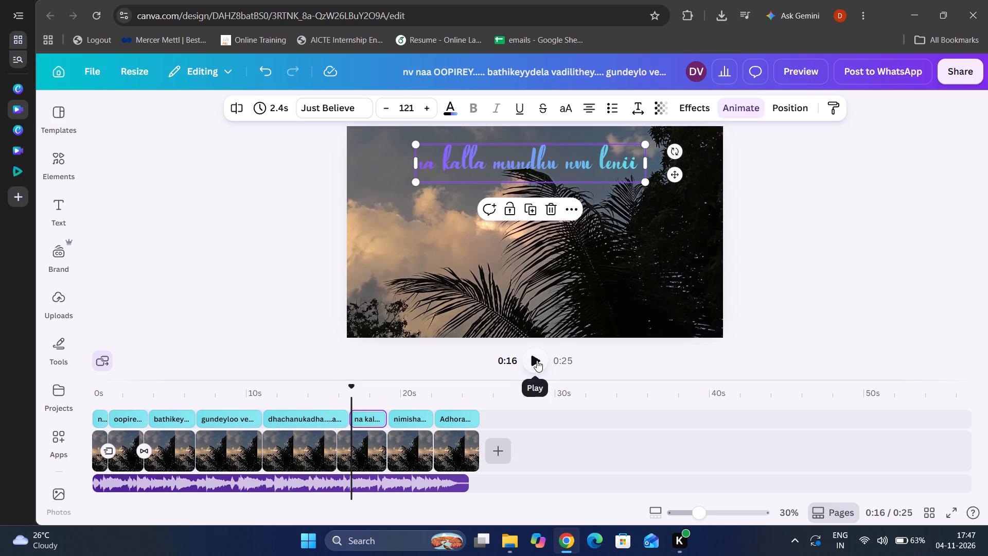
Play the lyric video from the "na kalla mundhu" line to the end to check the lyric timing.
left_click(537, 360)
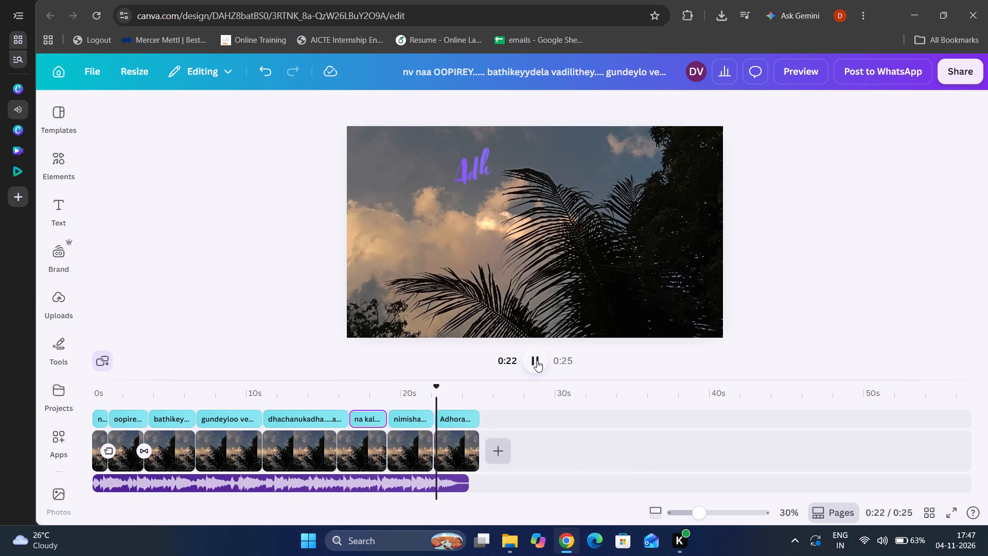
Play the opening seconds of the lyric video from the start to check the first lyrics against the song.
left_click(99, 464)
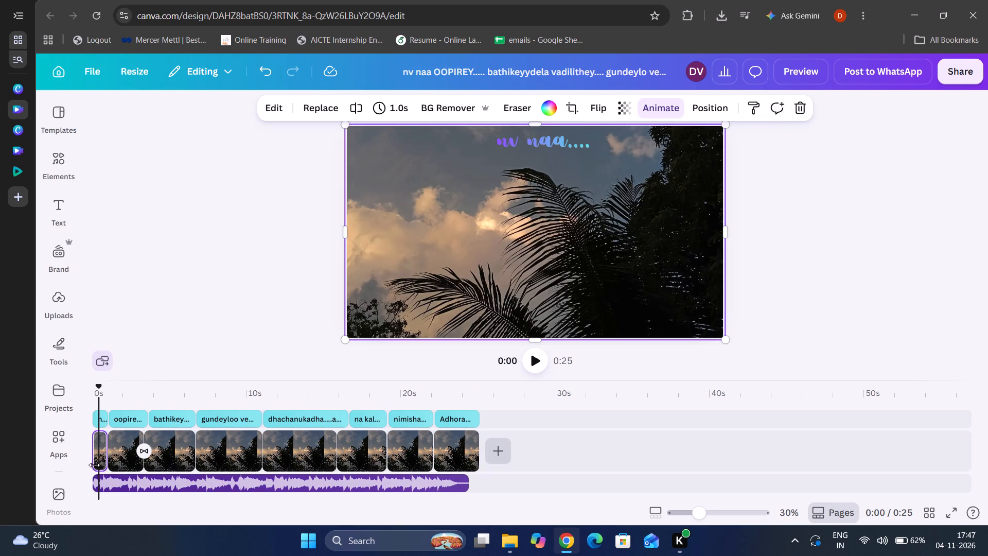
left_click(93, 456)
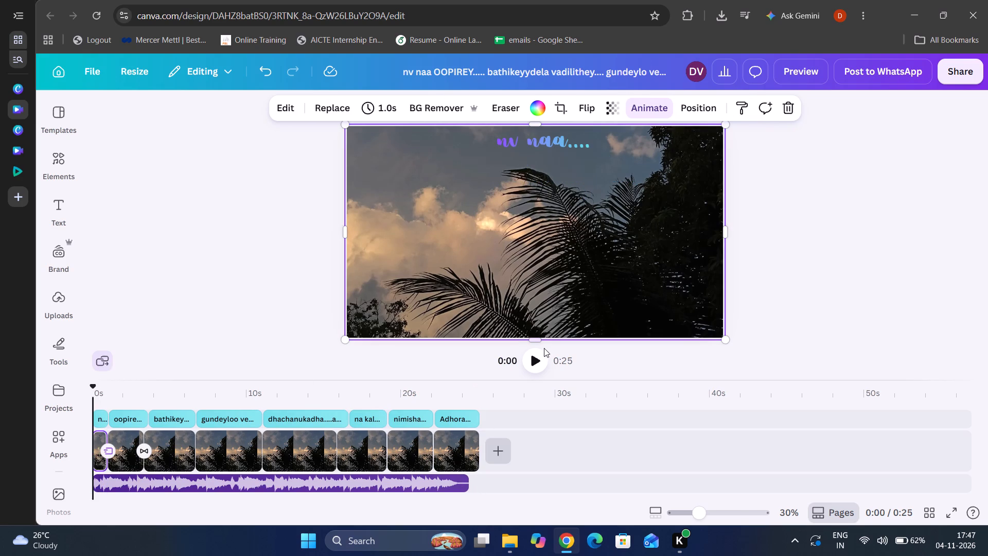
left_click(535, 358)
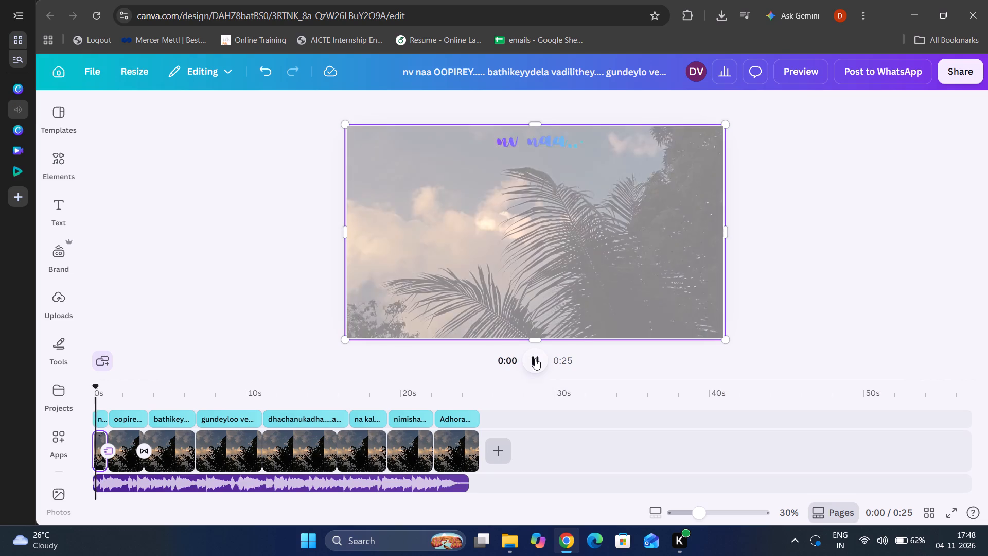
left_click(535, 358)
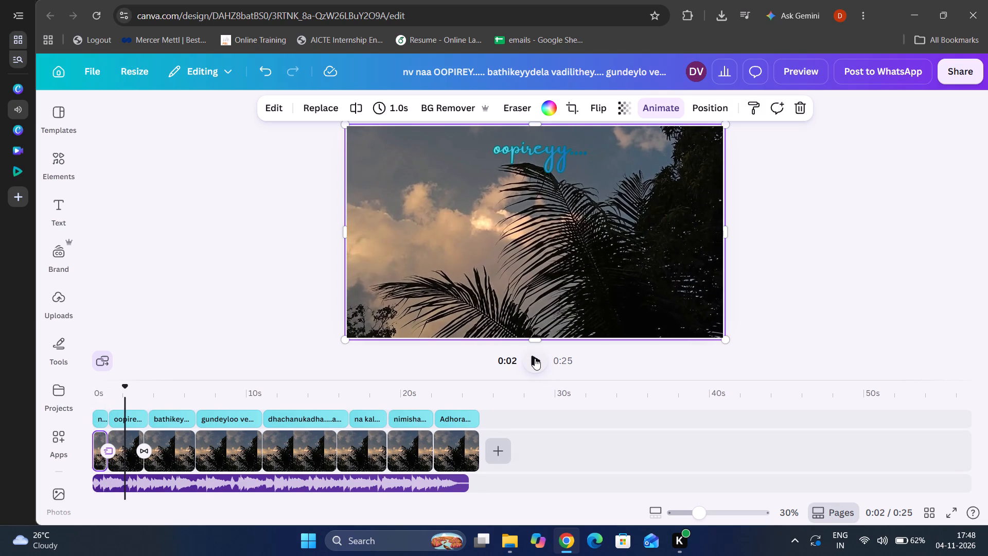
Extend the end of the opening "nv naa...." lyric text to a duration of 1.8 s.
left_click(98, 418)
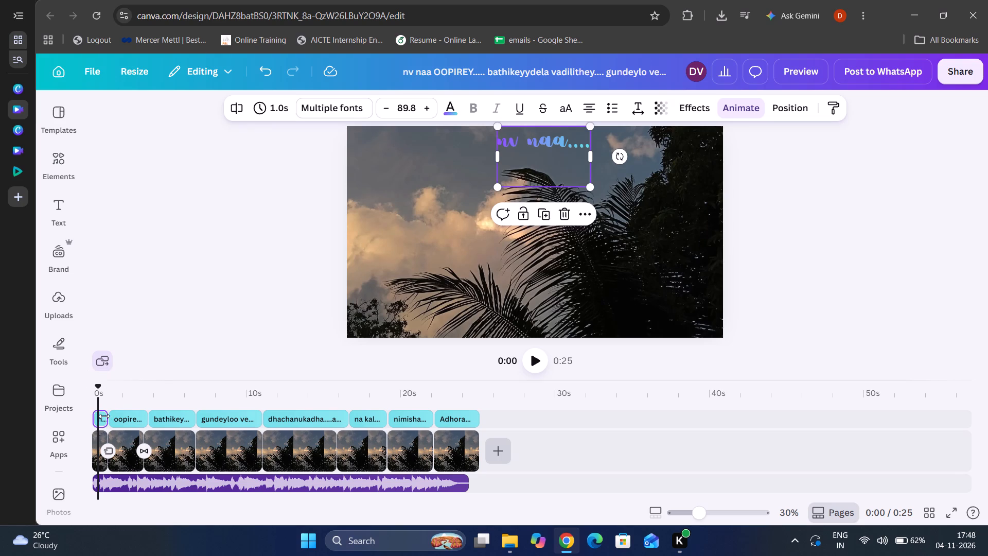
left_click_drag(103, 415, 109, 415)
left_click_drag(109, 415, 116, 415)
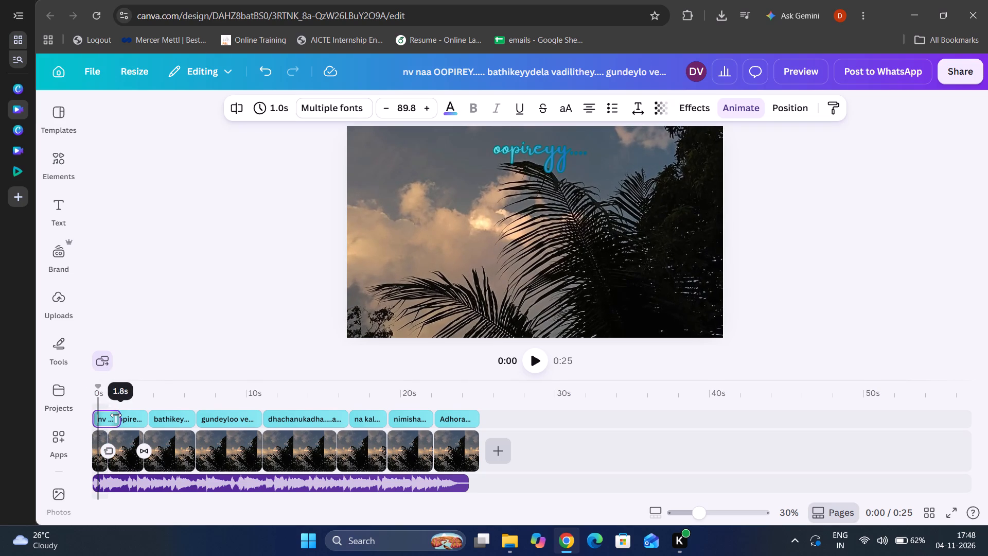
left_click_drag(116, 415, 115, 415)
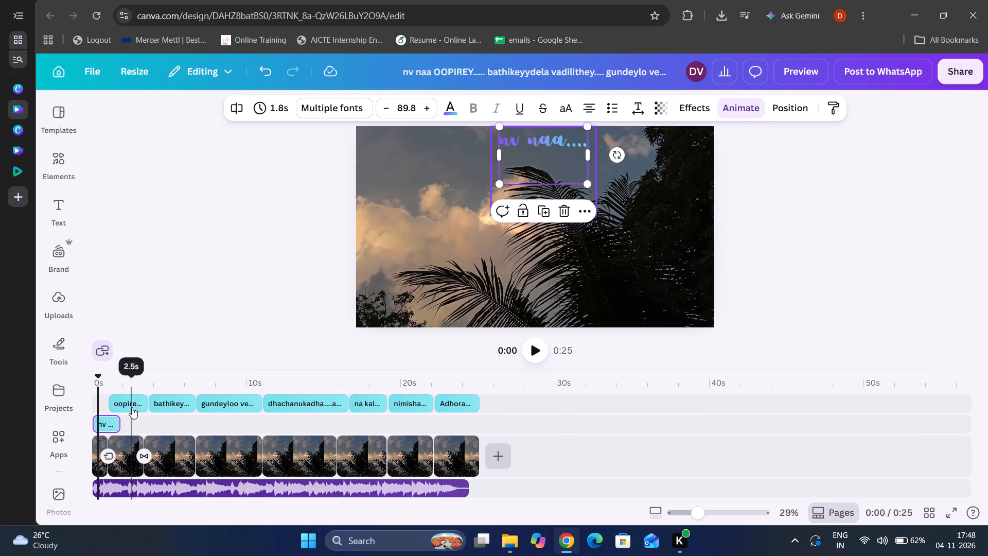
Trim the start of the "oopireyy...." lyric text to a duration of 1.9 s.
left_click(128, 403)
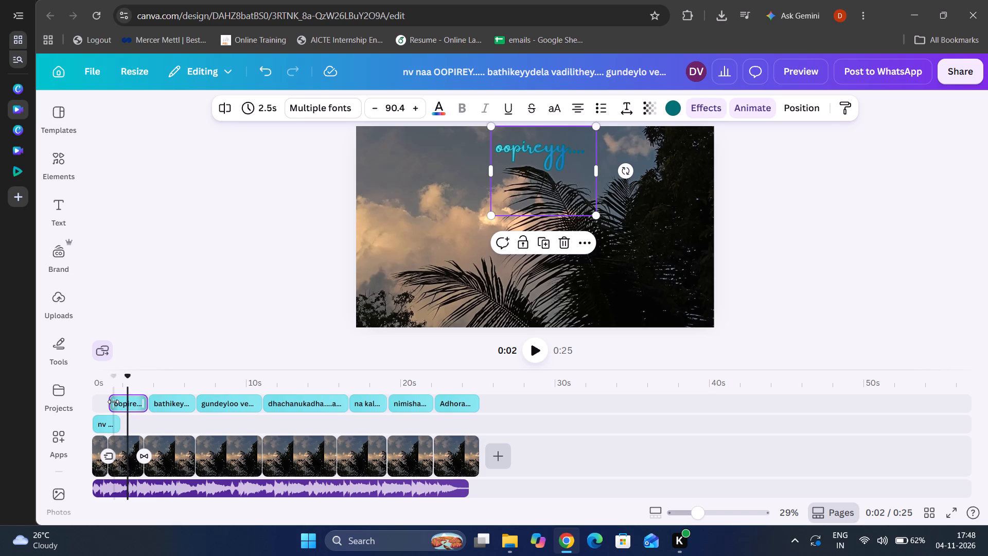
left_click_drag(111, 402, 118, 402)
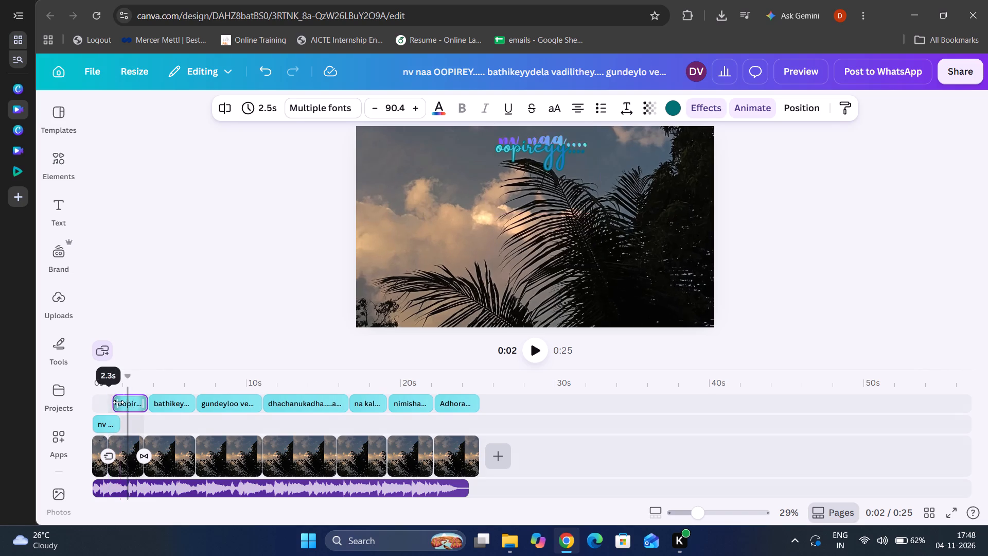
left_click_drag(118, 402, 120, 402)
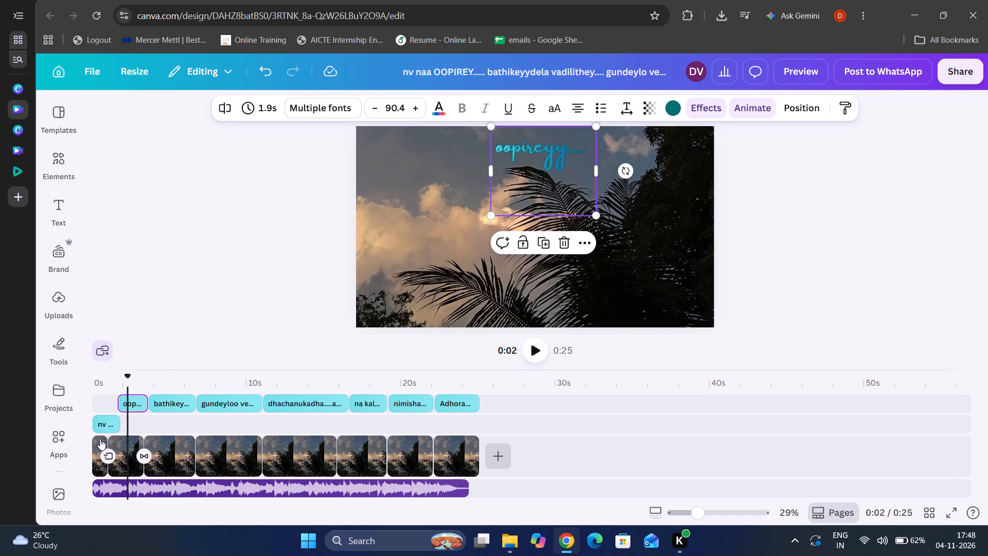
Lengthen the first background clip, under the "nv naa...." lyric, to 1.8 s by extending its start.
left_click(100, 439)
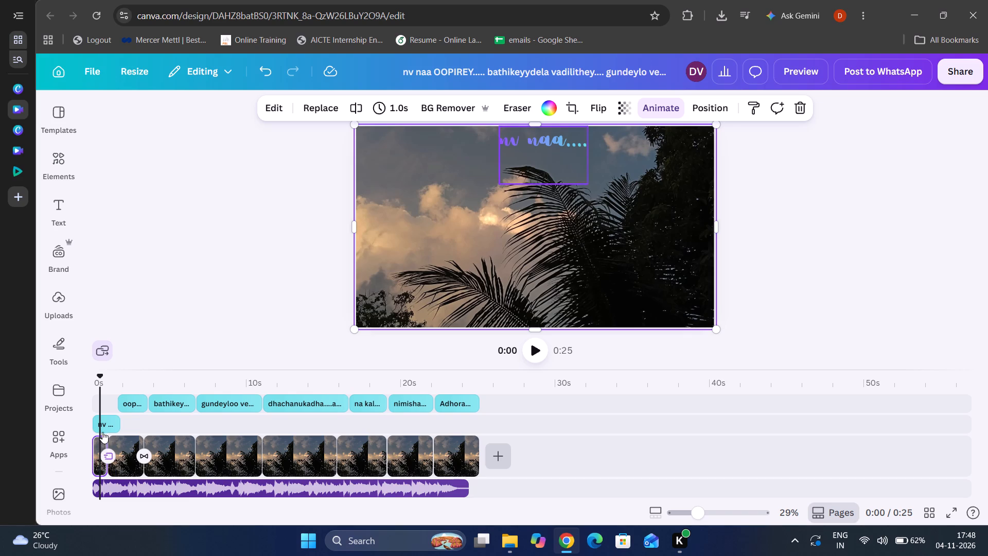
left_click_drag(96, 462, 101, 462)
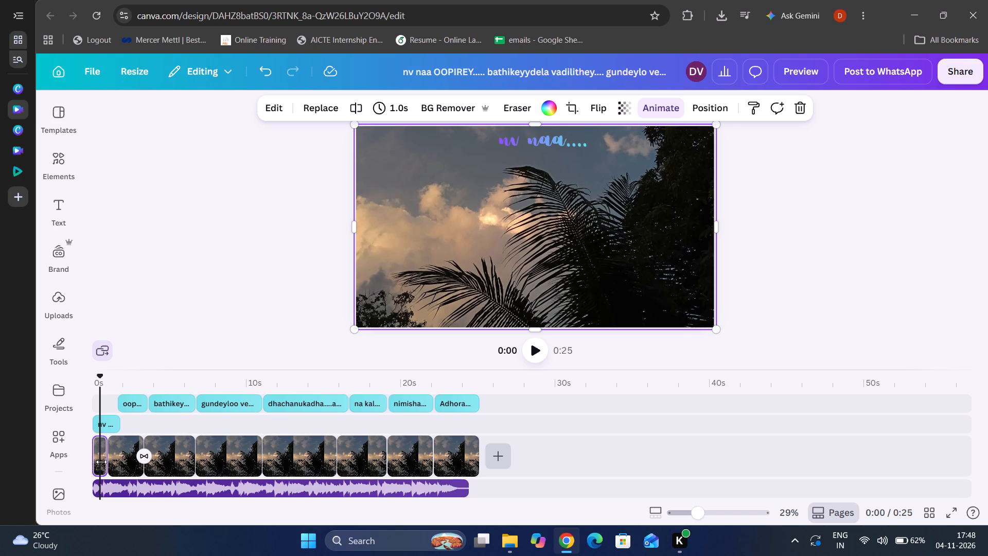
left_click_drag(101, 462, 94, 459)
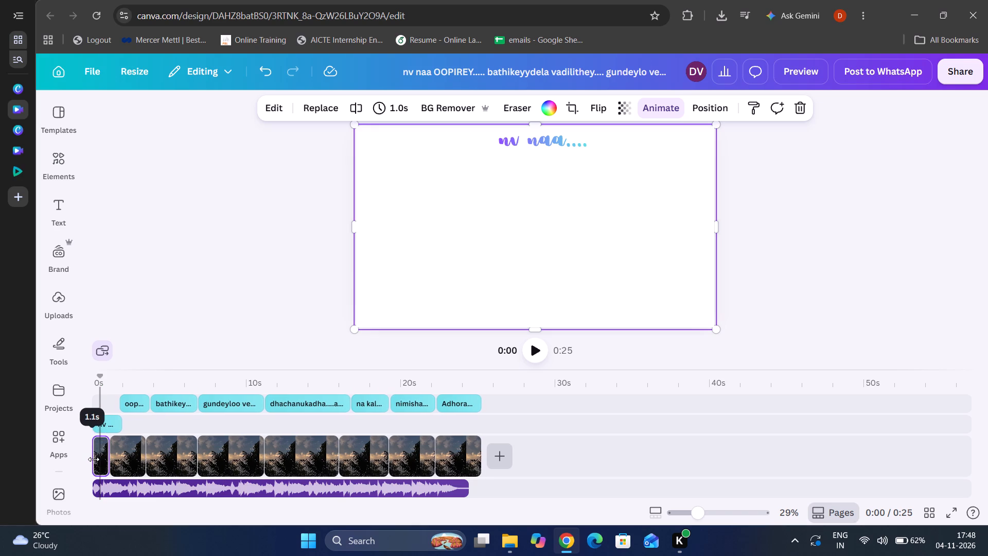
left_click_drag(94, 459, 88, 461)
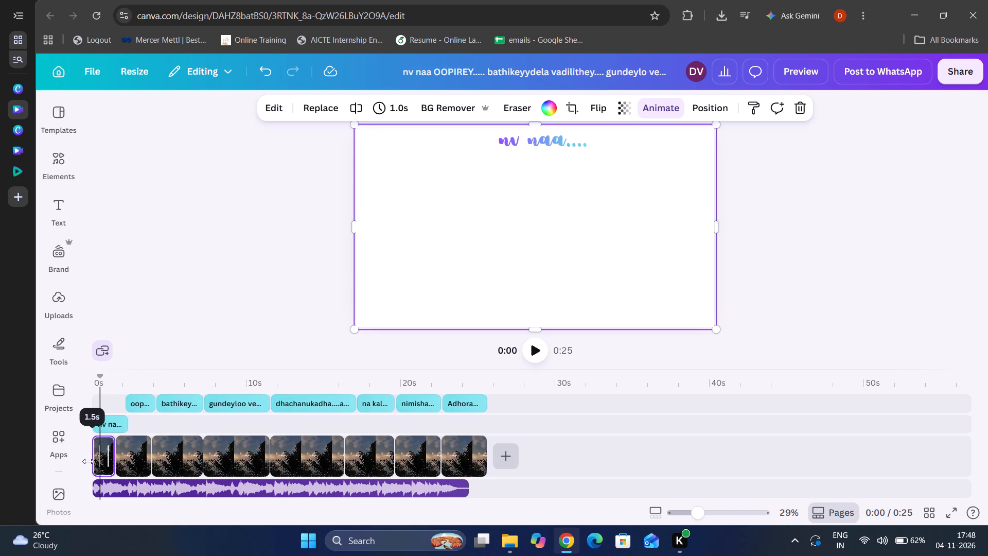
left_click_drag(88, 461, 82, 463)
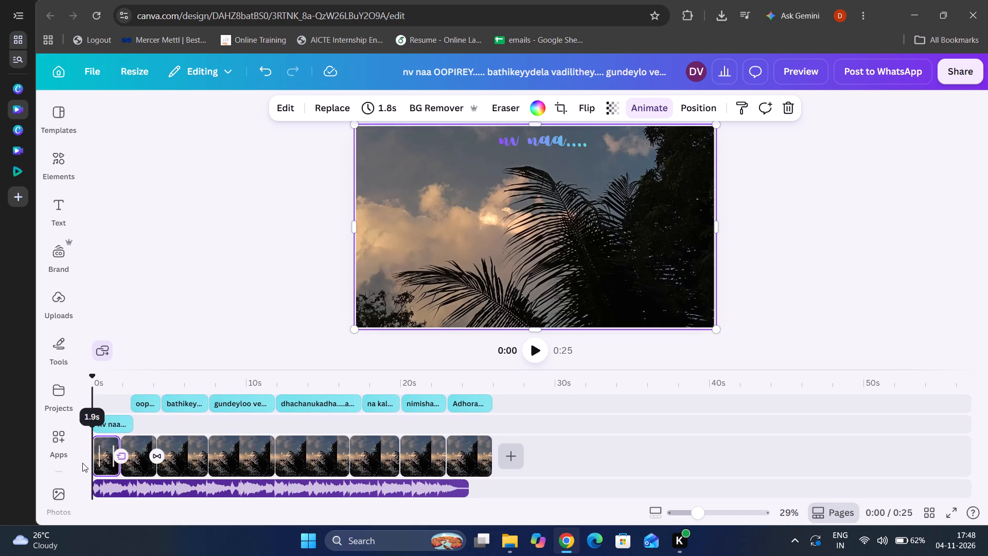
Play the lyric video from the start to check how the first two lyrics follow the song.
left_click(539, 351)
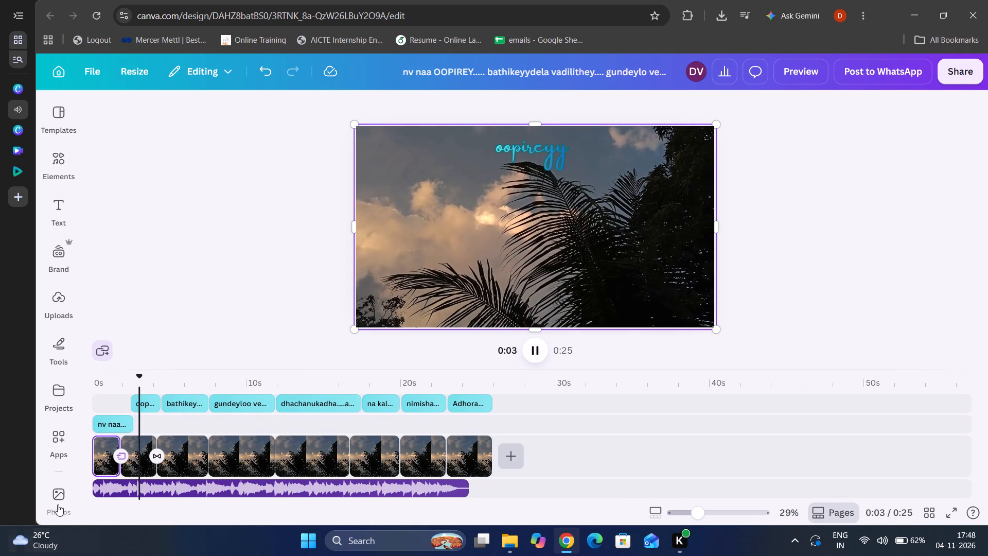
left_click(110, 490)
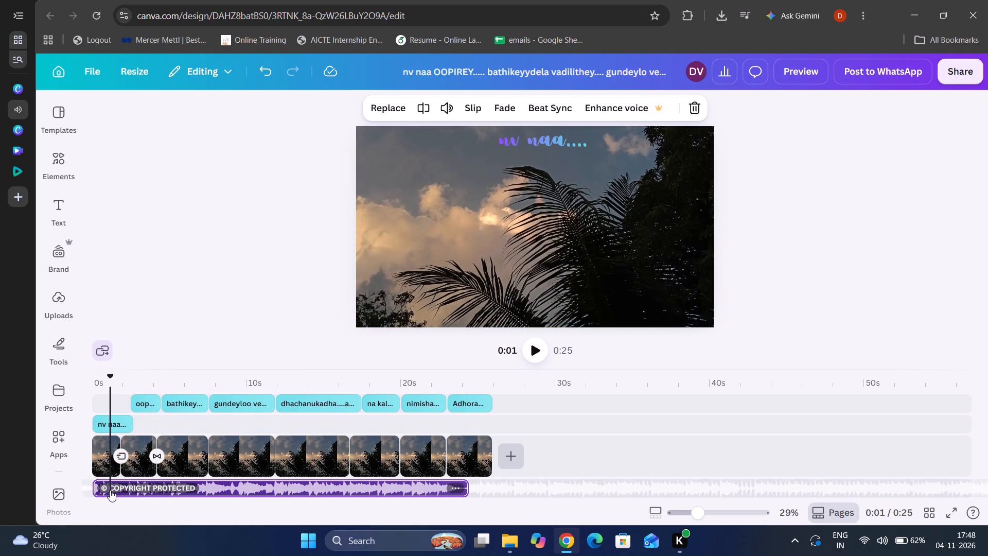
Shorten the end of the "nv naa...." lyric text to a duration of 2.0 s.
left_click(133, 422)
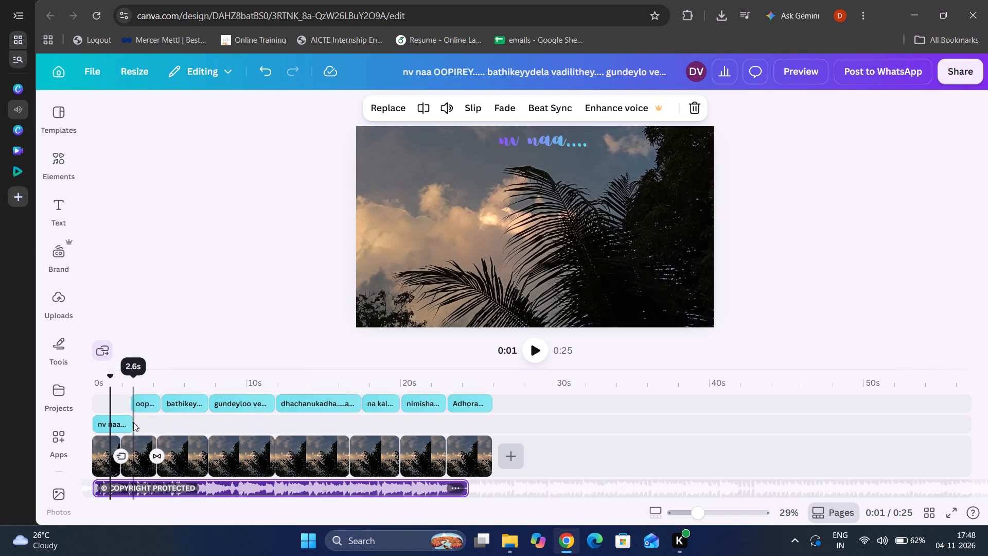
left_click(131, 421)
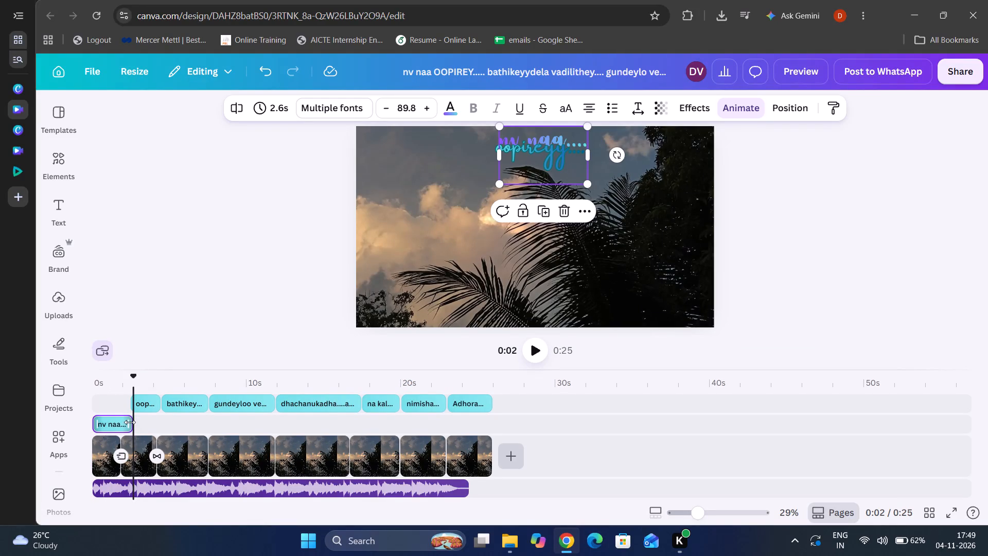
left_click_drag(130, 422, 120, 424)
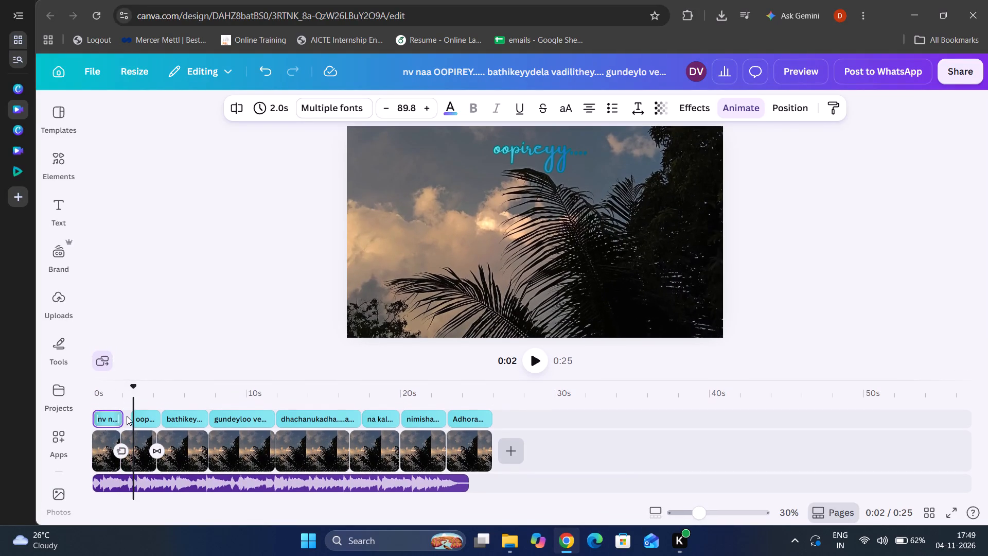
Move the start of the "oopireyy...." text earlier to meet the end of the "nv naa...." text, making it 2.3 s long.
left_click(144, 416)
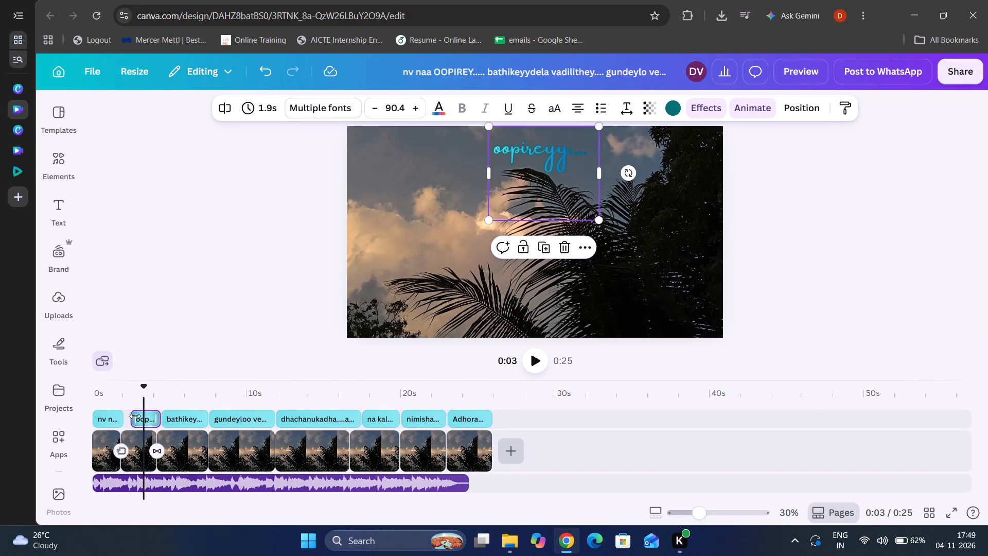
left_click_drag(133, 416, 125, 413)
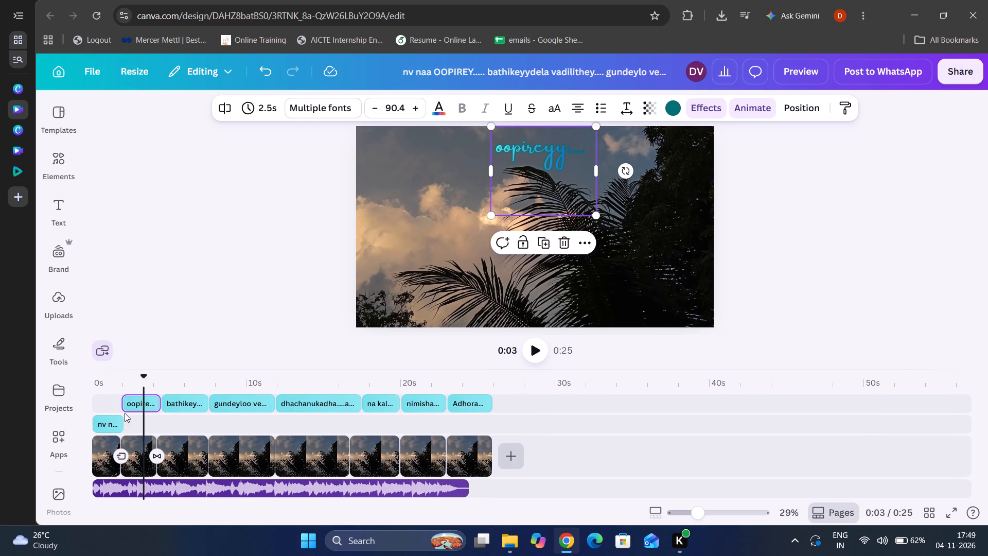
left_click(127, 407)
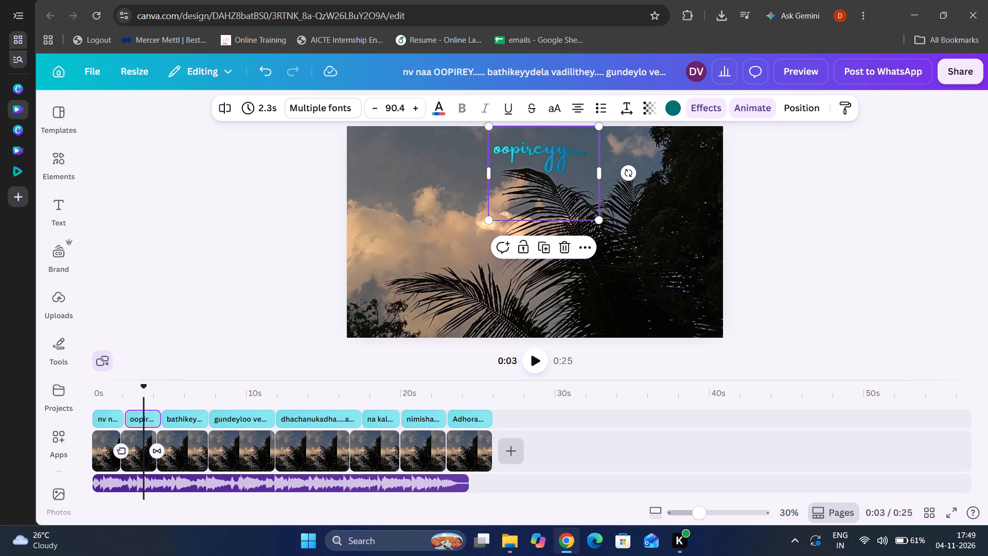
Play the lyric video from the start to check the retimed "nv naa...." and "oopireyy...." texts against the song.
left_click_drag(143, 399, 51, 389)
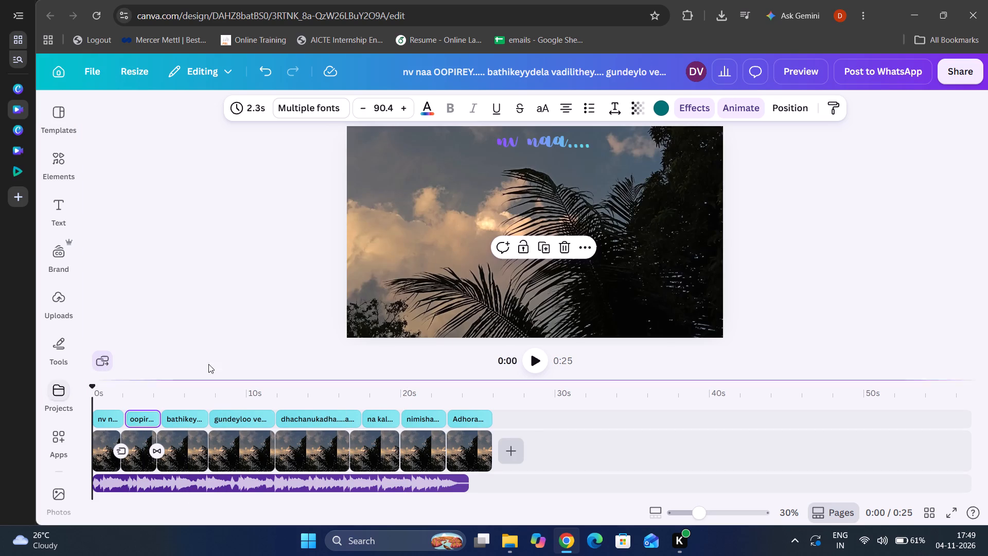
left_click(541, 362)
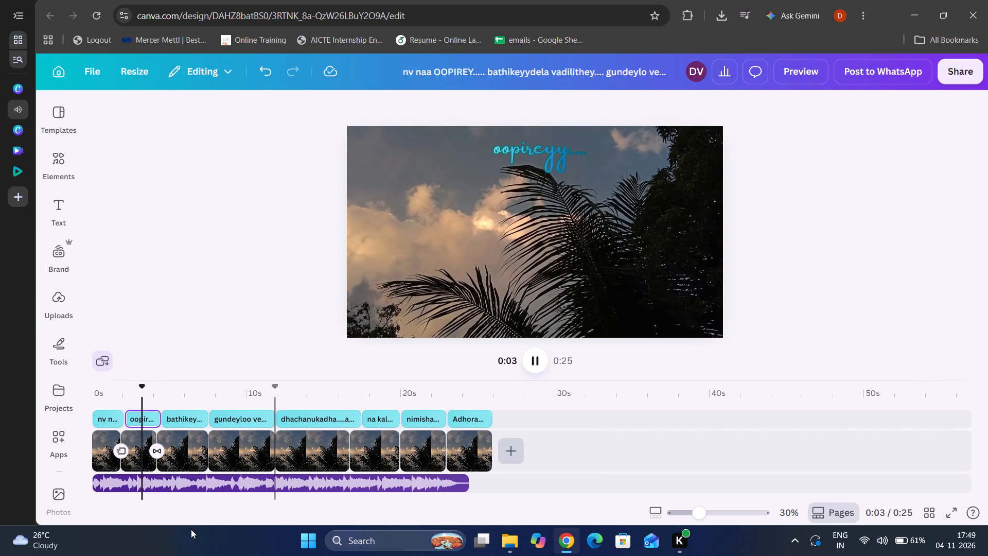
Slip the song within its audio track so the video's audio begins at an earlier point, checking by playback between adjustments.
left_click(120, 484)
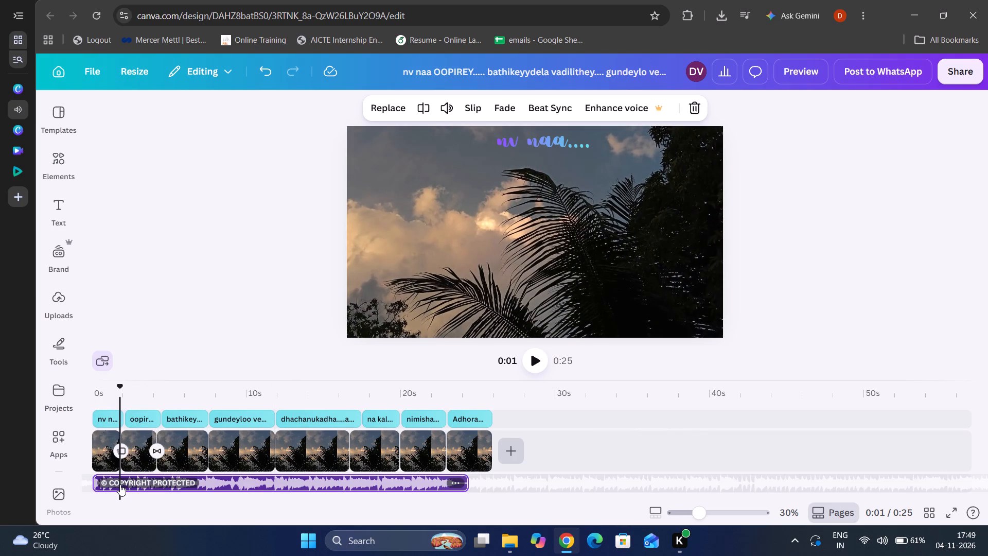
right_click(120, 484)
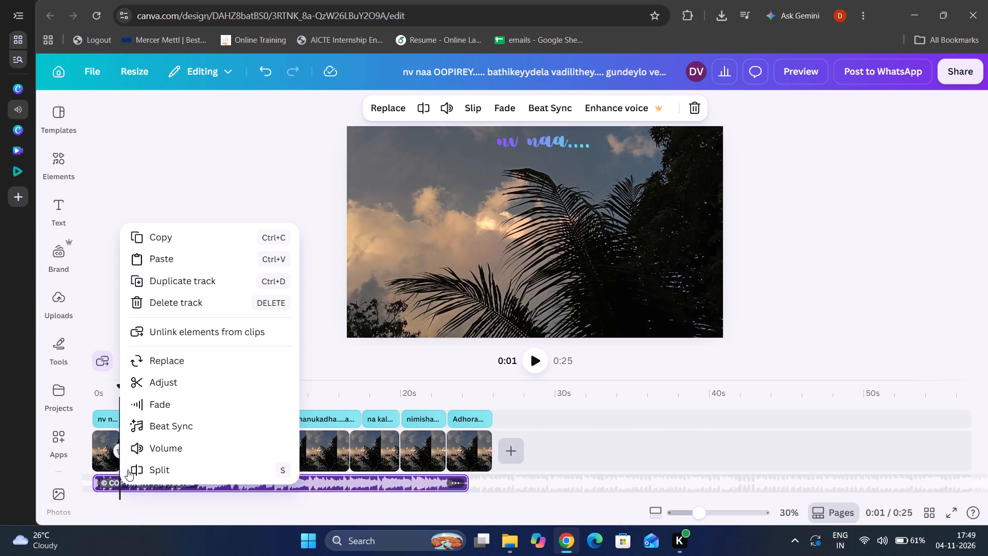
left_click(146, 378)
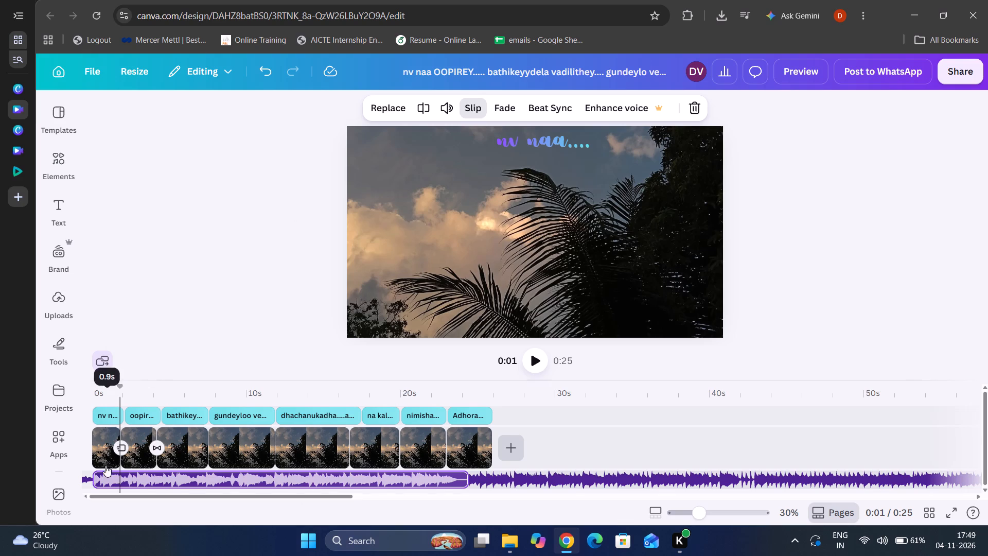
left_click_drag(94, 480, 87, 480)
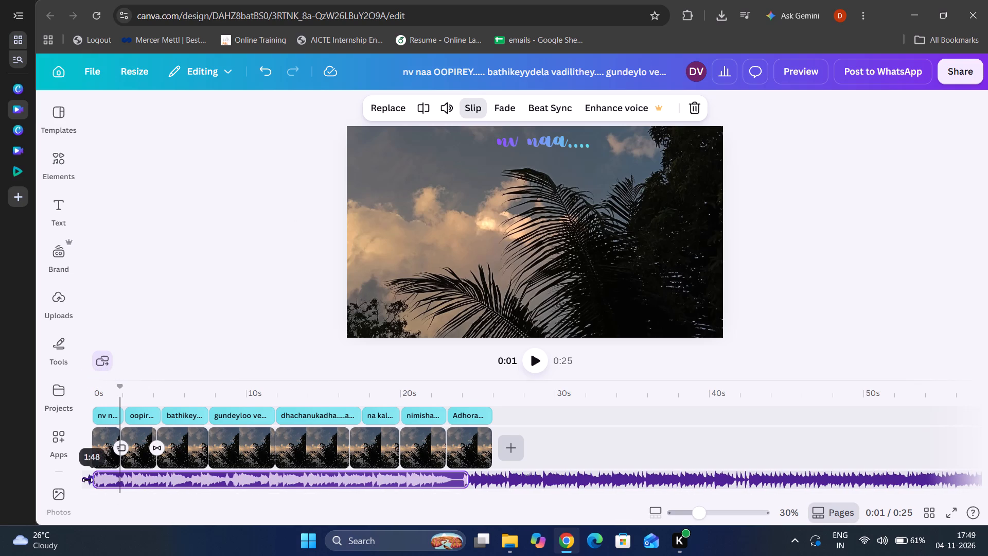
left_click_drag(87, 480, 111, 480)
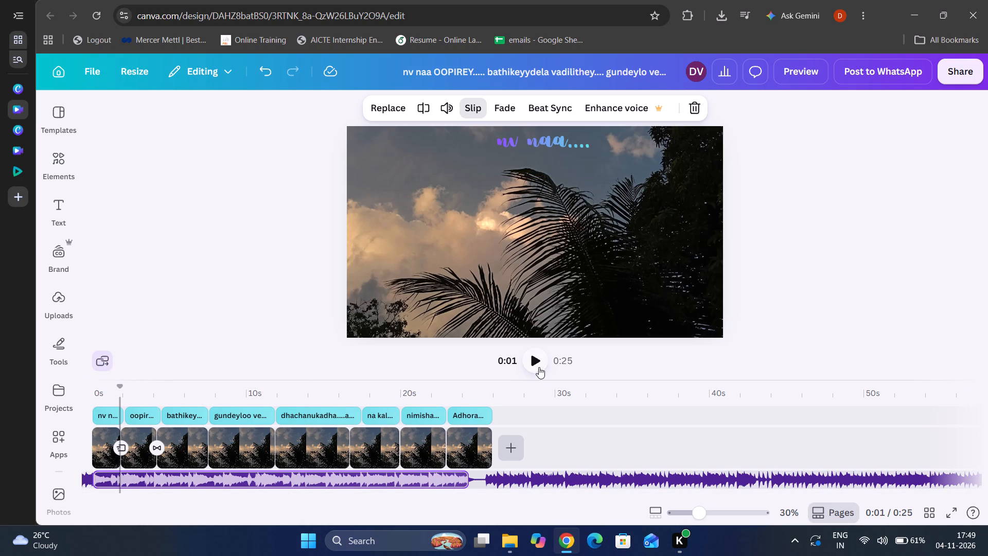
left_click(538, 367)
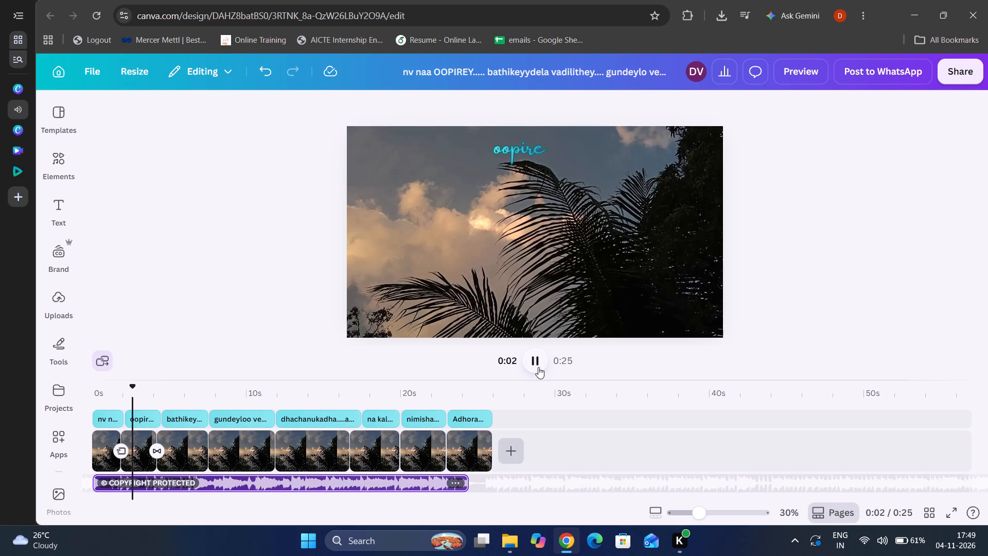
right_click(111, 482)
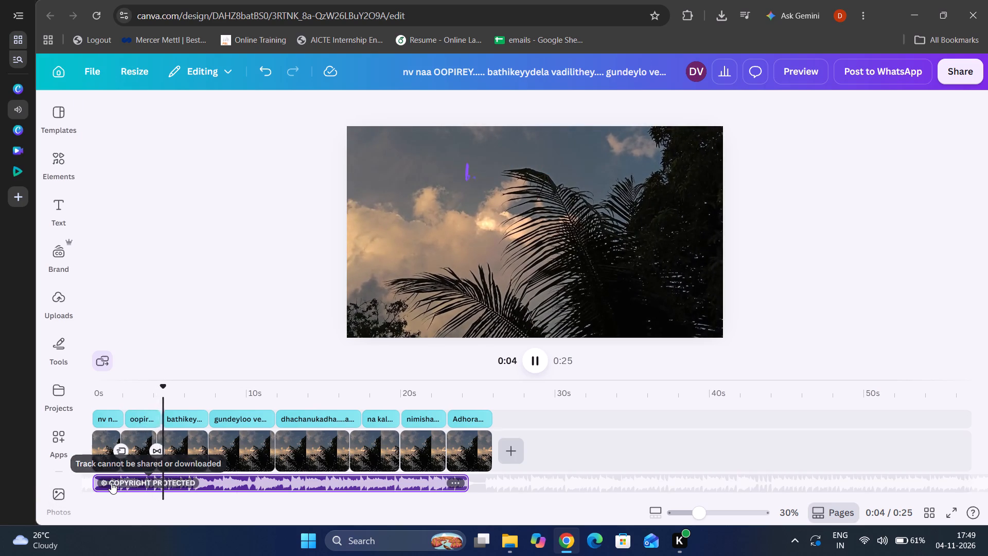
left_click(143, 378)
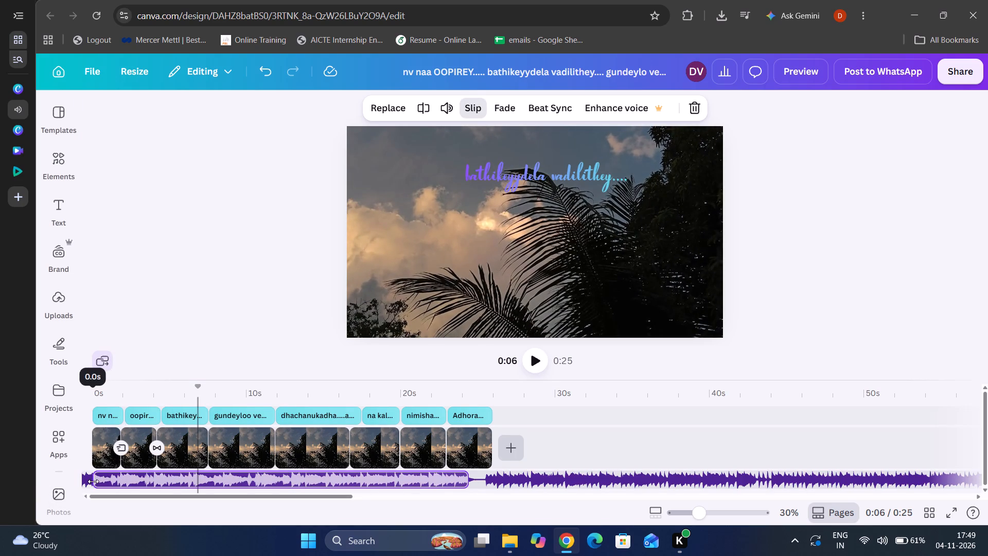
left_click_drag(94, 481, 112, 482)
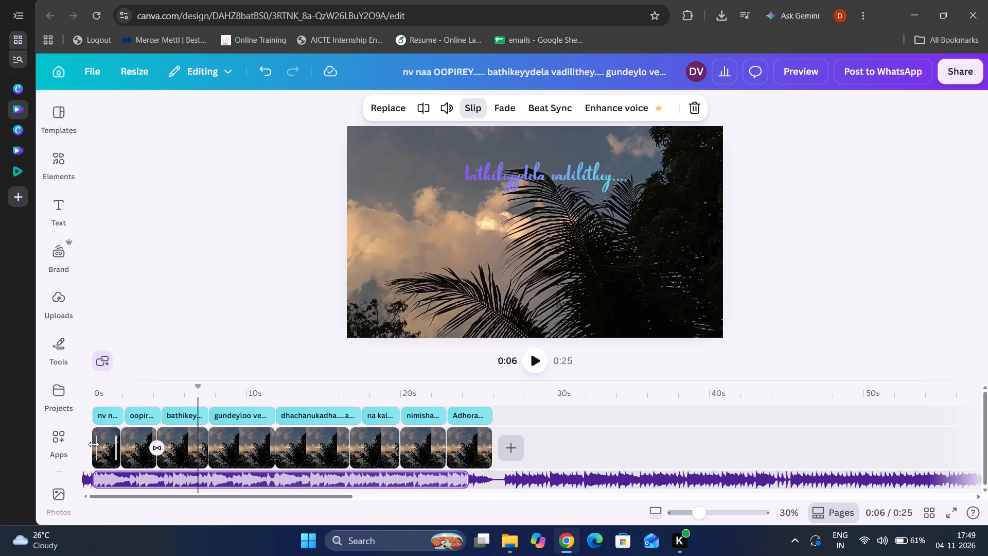
Lengthen the first background clip, under the "nv naa...." lyric, to 2.1 s by extending its start.
left_click(94, 444)
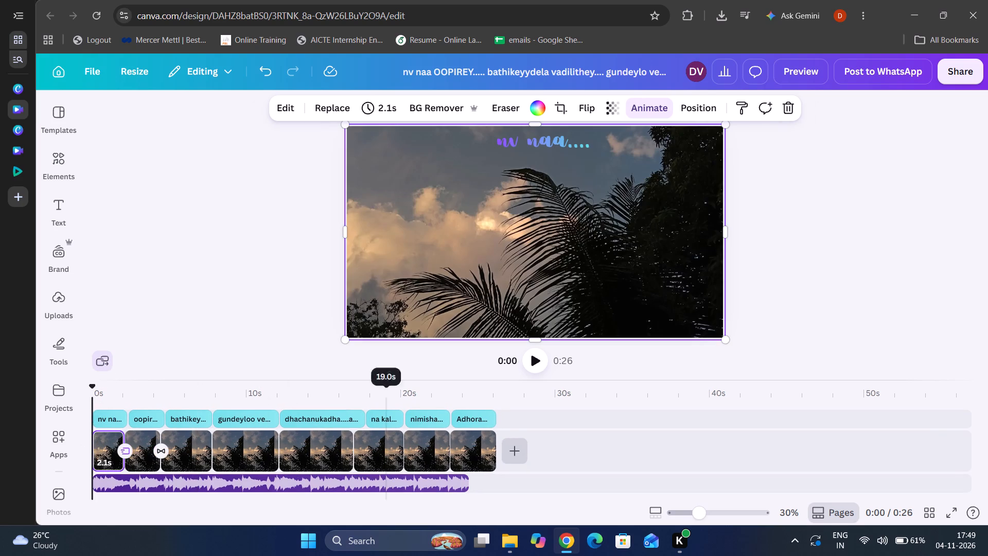
Play the lyric video from the start through to the "Adhorakam digulu..." lyric to check the synchronisation with the song.
left_click(533, 359)
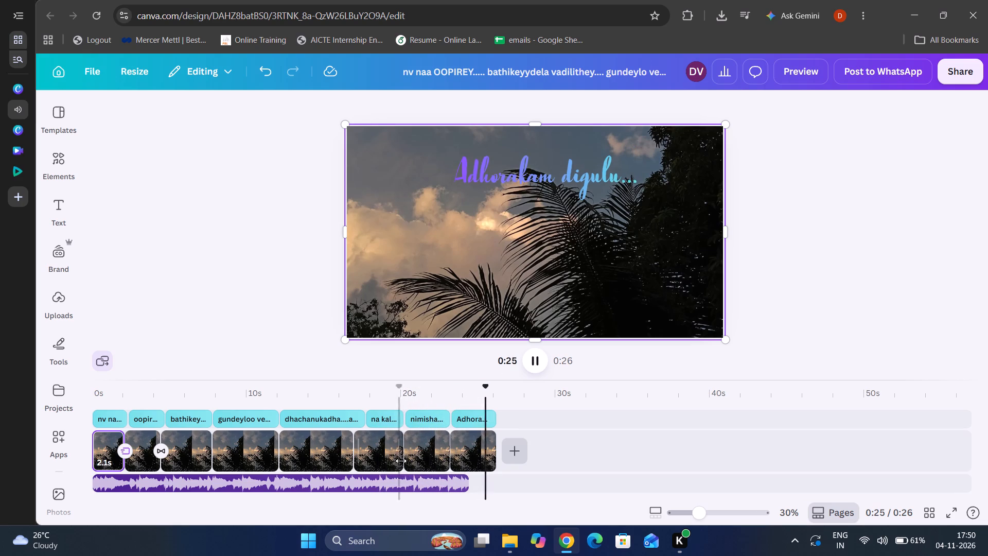
Extend the end of the song's audio track to 26.2 s so it meets the end of the last background clip.
left_click(442, 479)
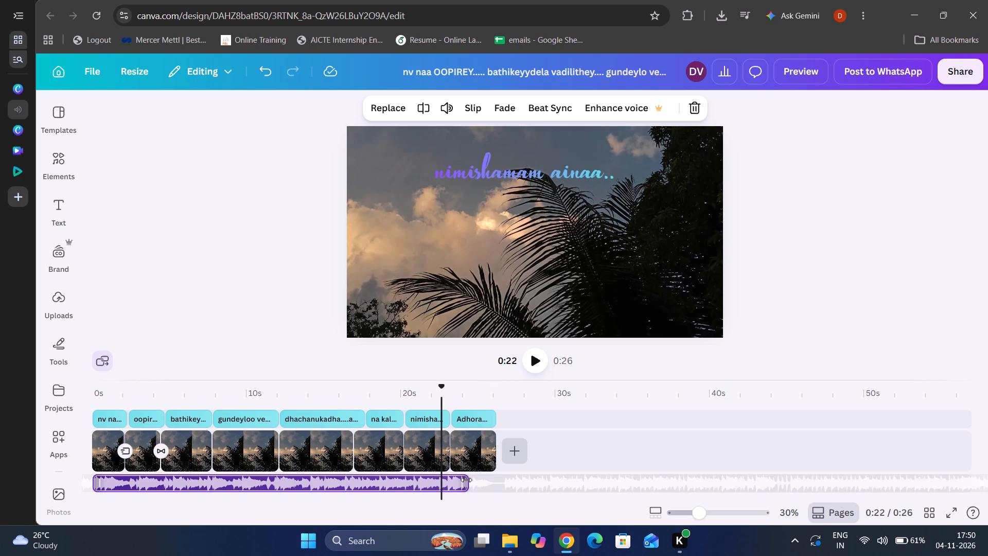
left_click_drag(466, 481, 489, 482)
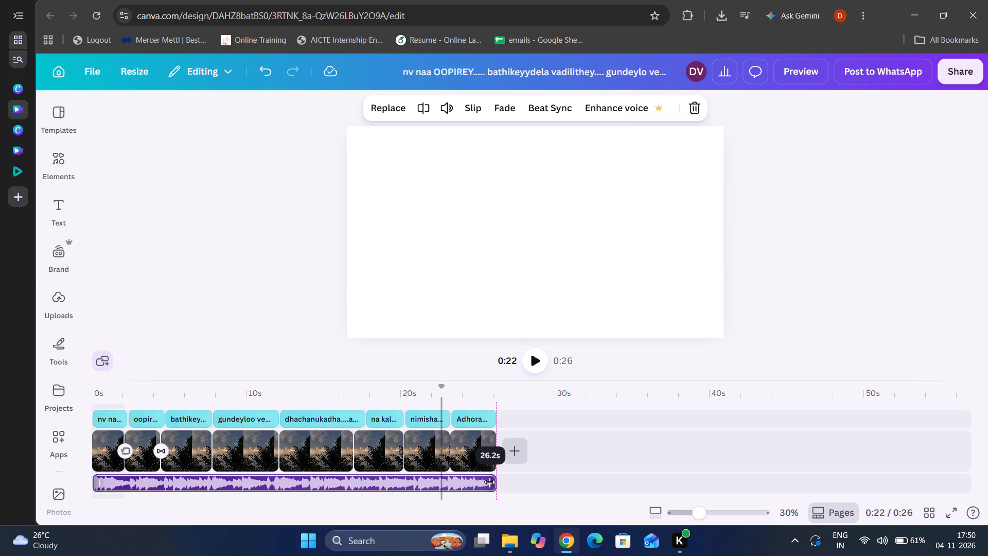
left_click_drag(489, 482, 488, 482)
left_click_drag(488, 482, 494, 481)
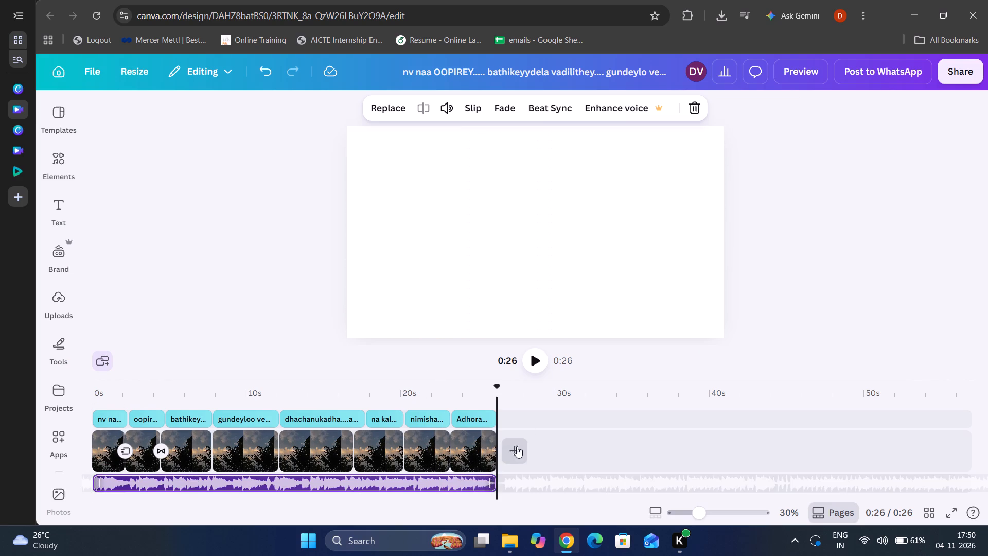
Play the lyric video from the start to check the texts against the extended audio track.
left_click(534, 360)
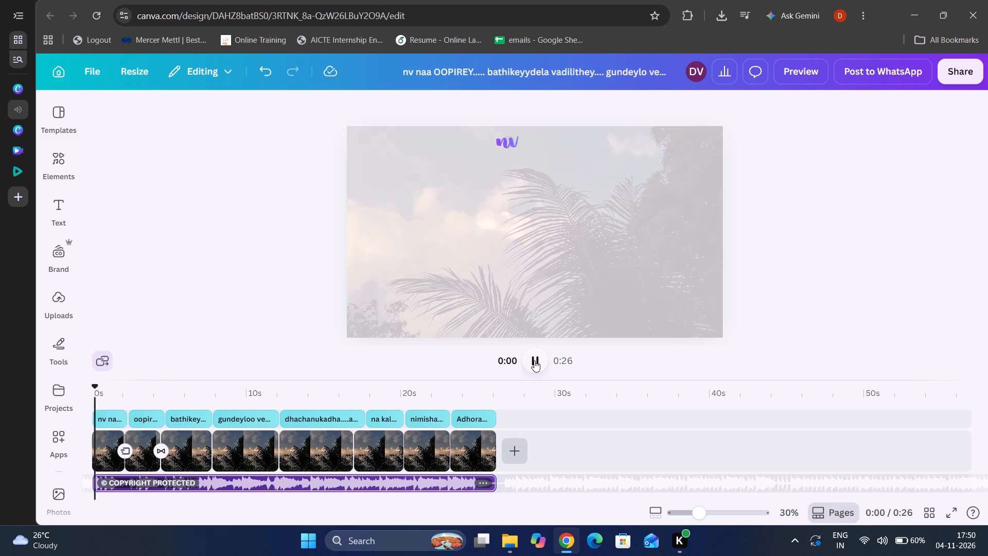
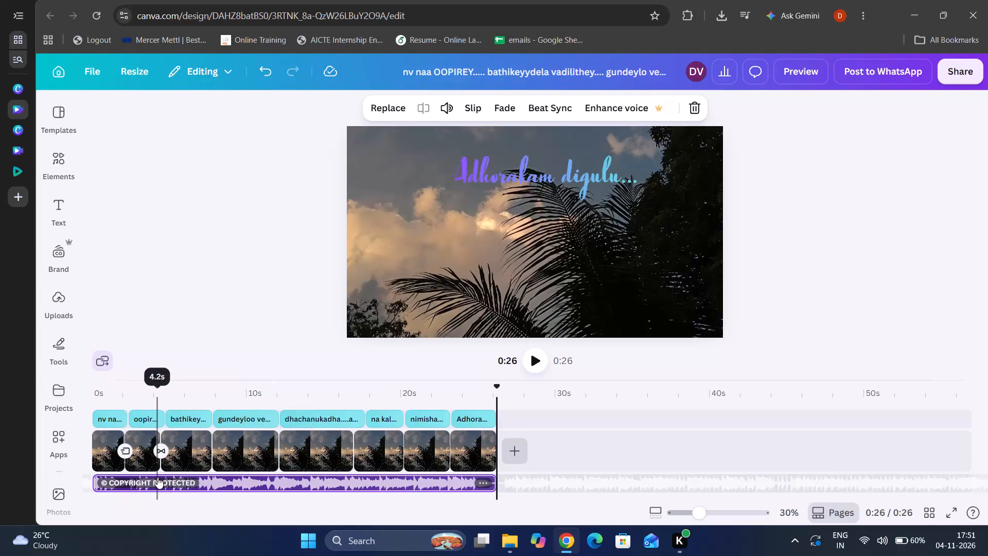
Play the lyric video from about 4 s into the "gundeyloo veychagaa..." lyric to check its timing against the song.
left_click(158, 478)
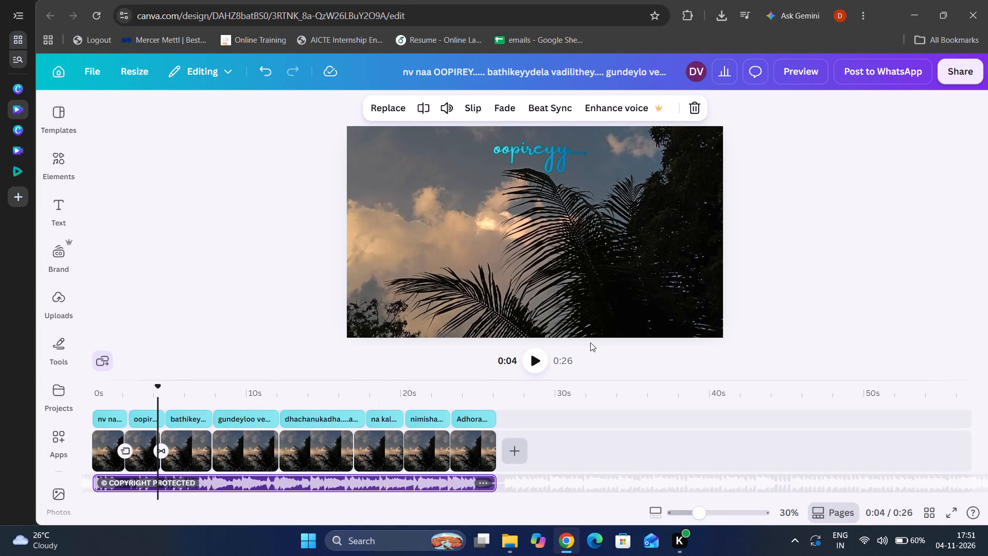
left_click(530, 359)
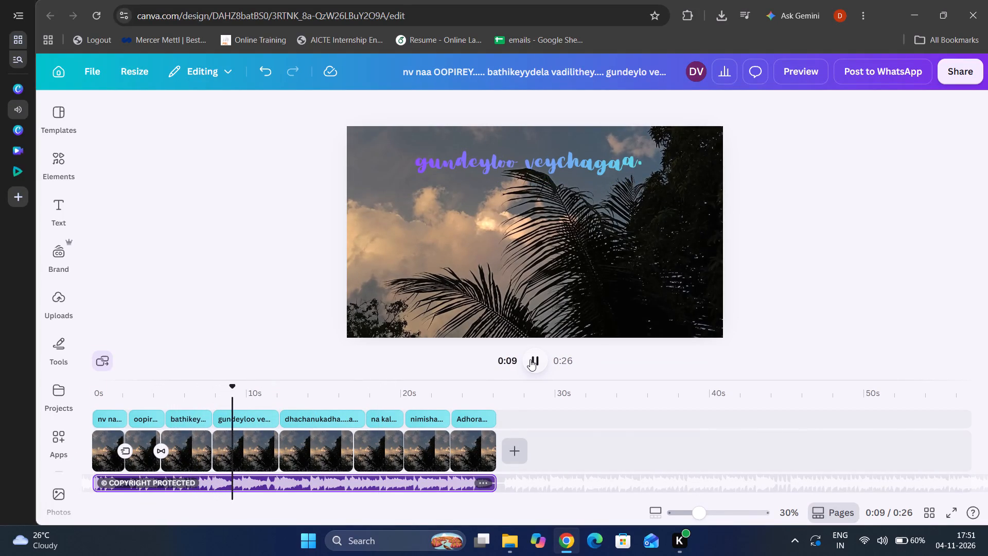
left_click(530, 359)
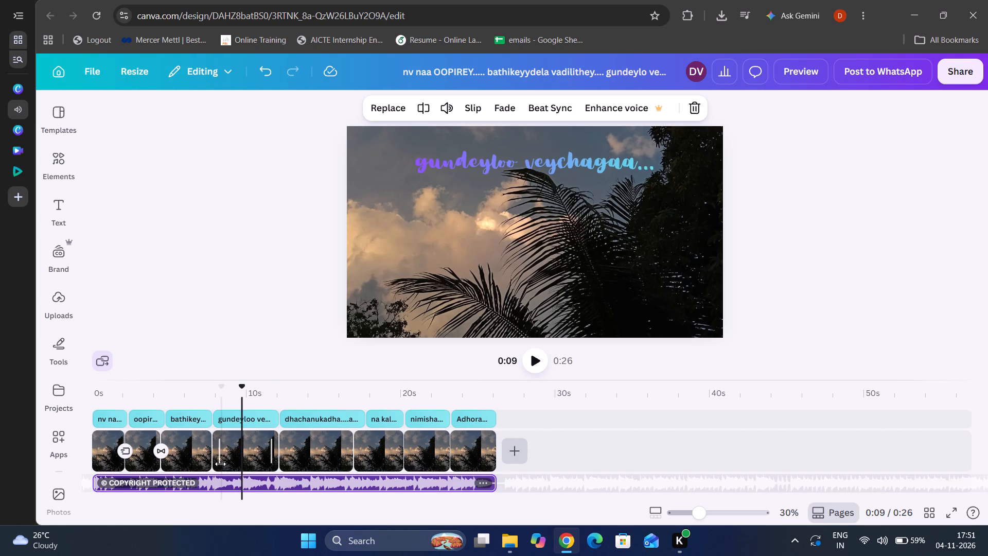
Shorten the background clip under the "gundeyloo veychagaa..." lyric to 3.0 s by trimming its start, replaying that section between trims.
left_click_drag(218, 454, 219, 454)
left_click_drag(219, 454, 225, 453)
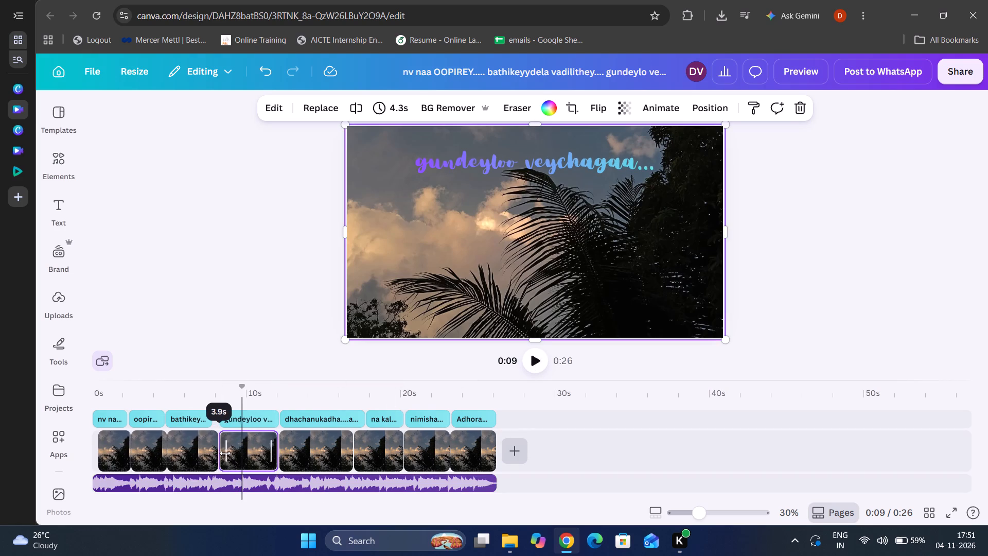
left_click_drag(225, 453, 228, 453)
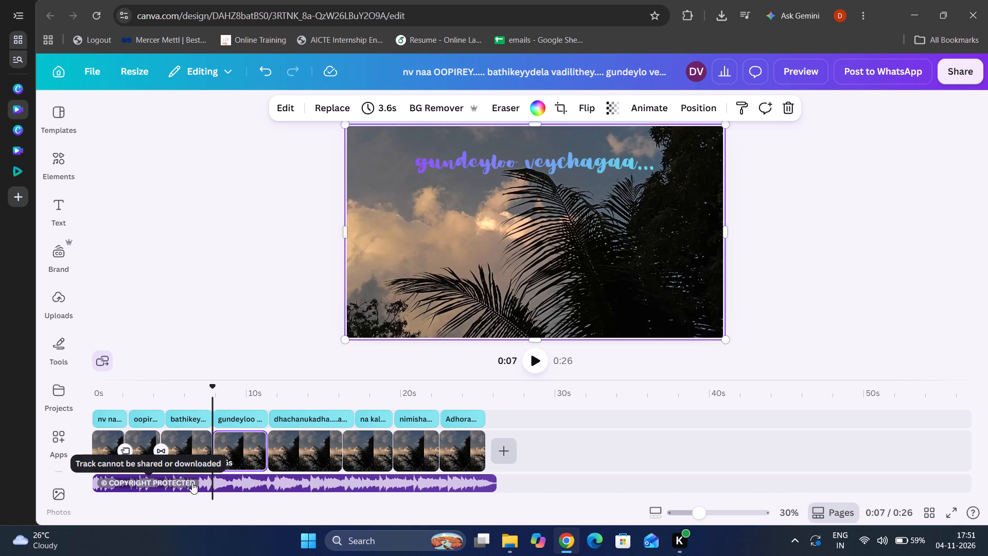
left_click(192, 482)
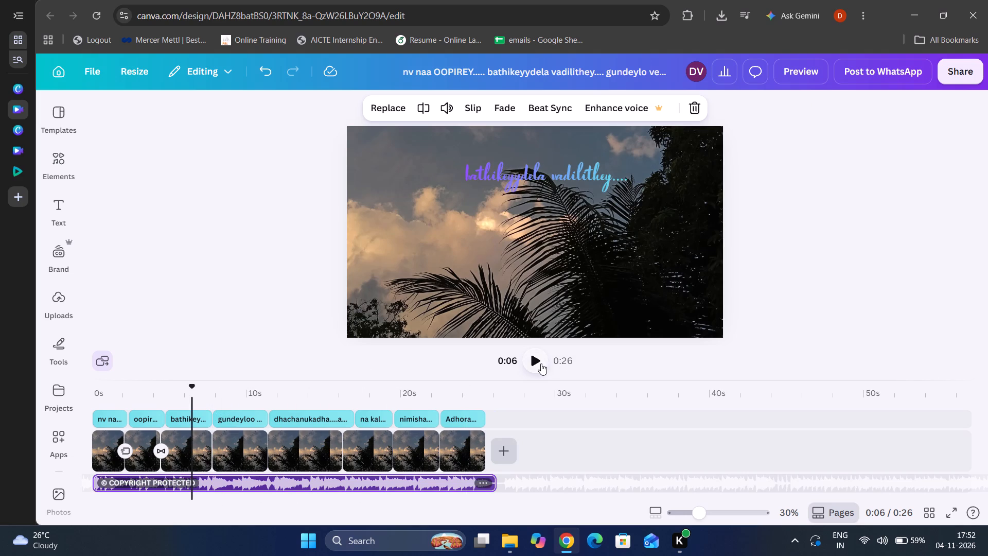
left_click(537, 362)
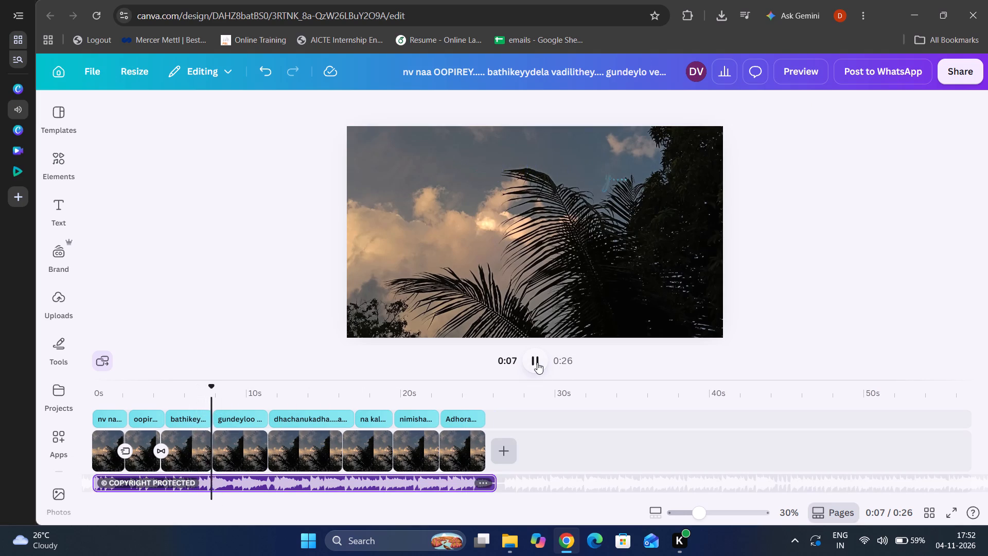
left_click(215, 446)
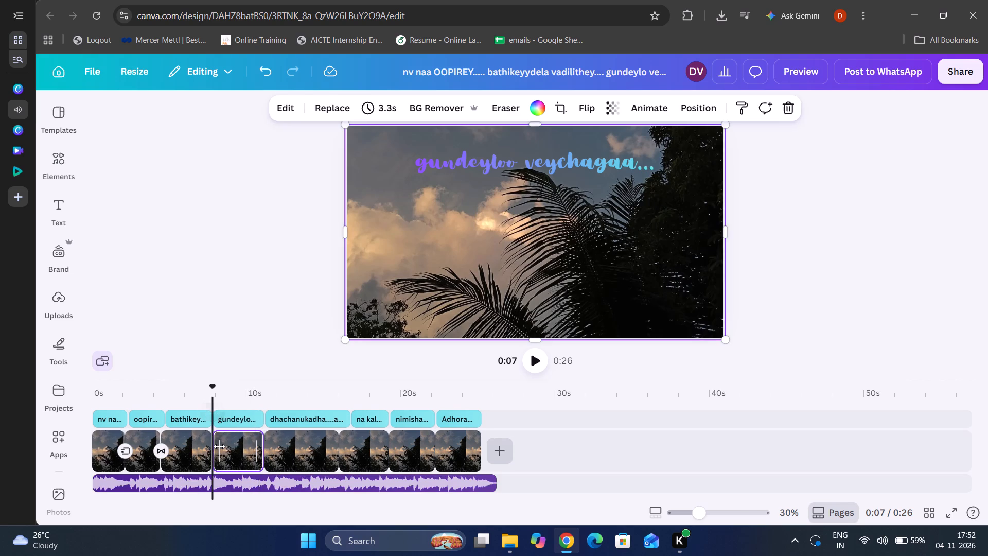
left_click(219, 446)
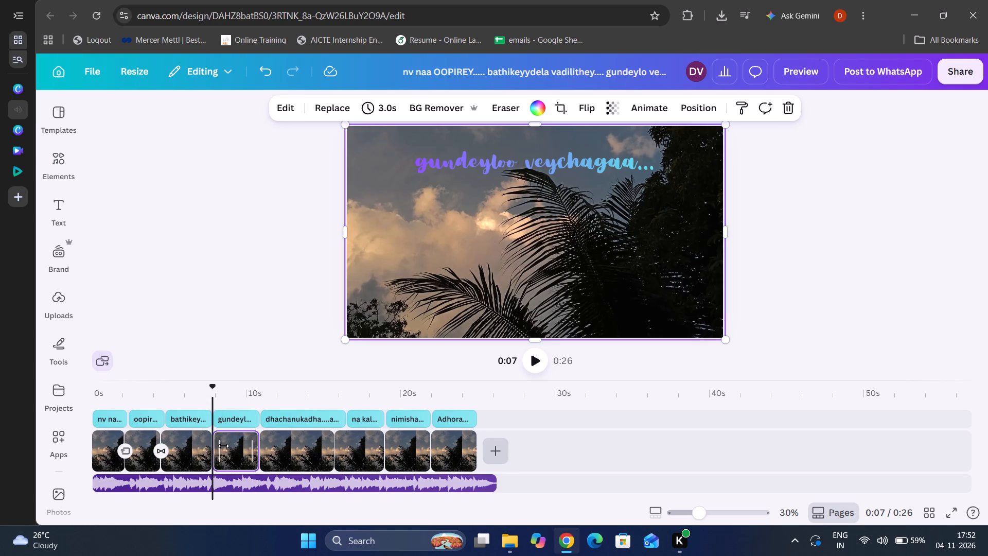
Play on from the "gundeyloo veychagaa..." lyric and lengthen its background clip to 3.7 s by extending its end.
left_click(530, 361)
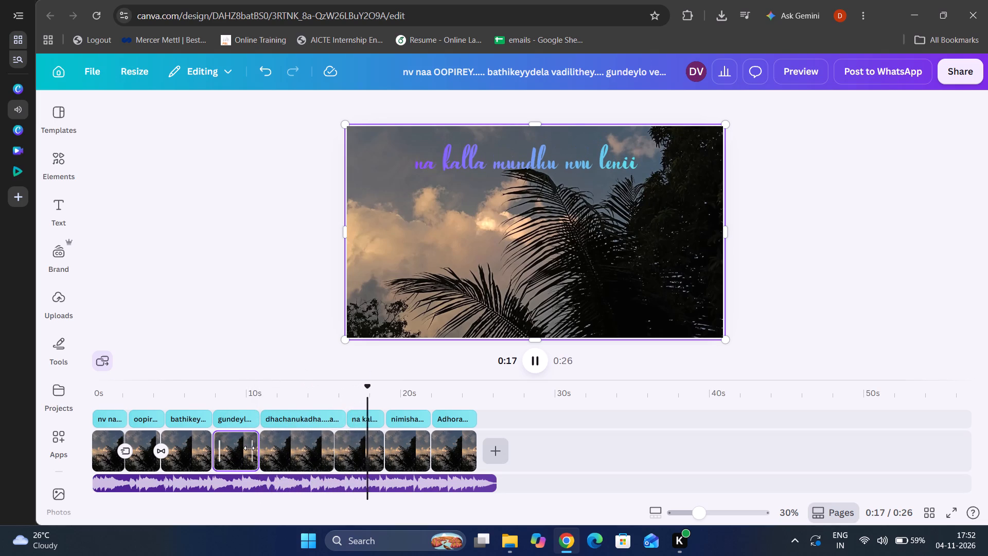
left_click_drag(249, 448, 255, 445)
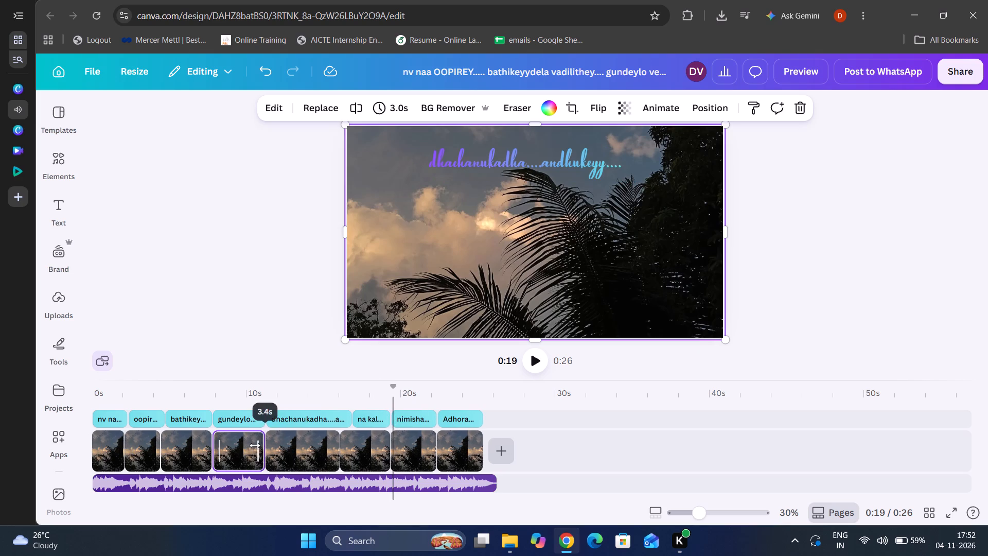
left_click_drag(255, 445, 290, 449)
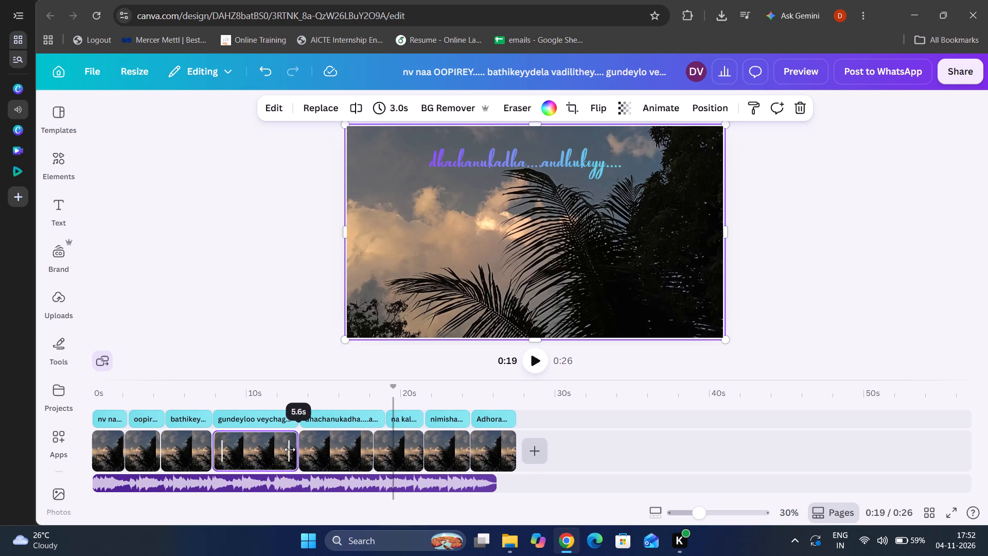
left_click_drag(290, 449, 261, 456)
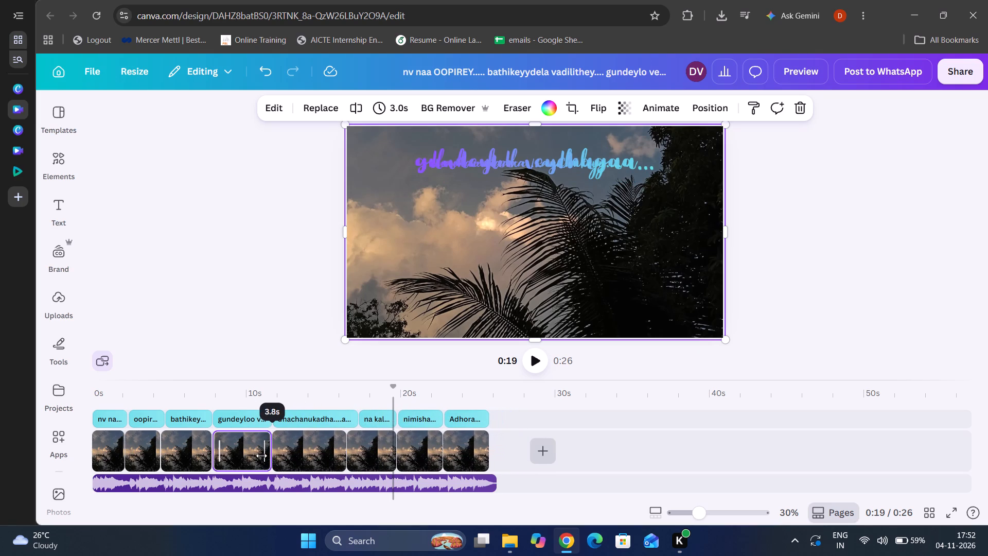
left_click_drag(261, 456, 260, 456)
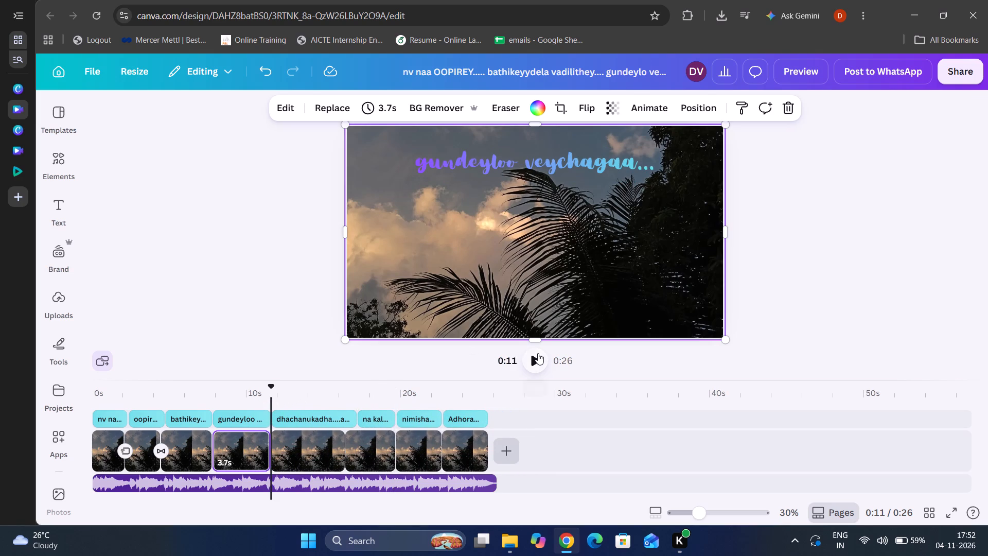
Replay the video from several points, including the start and the "bathikeyydela vadilithey...." lyric, to check the text changes against the song.
left_click(536, 355)
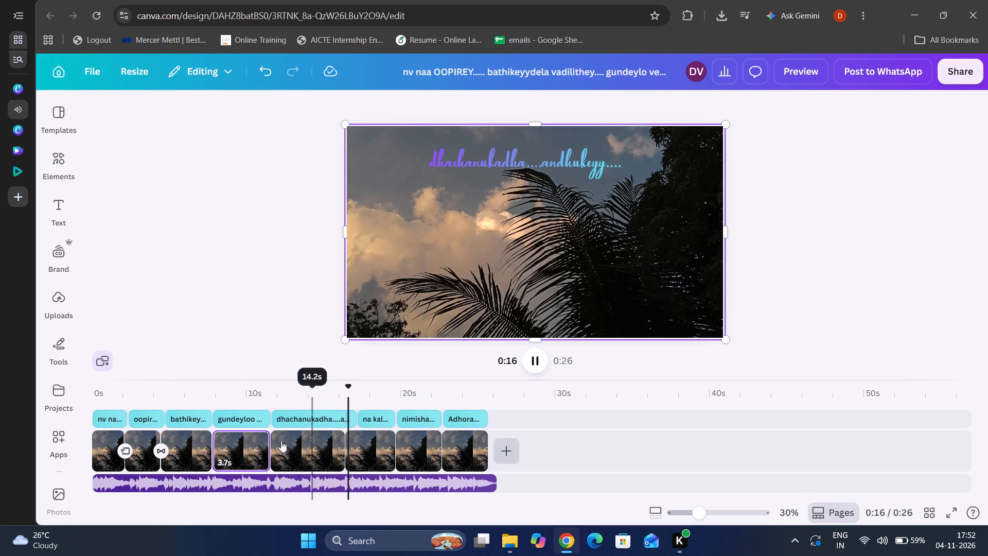
left_click(236, 482)
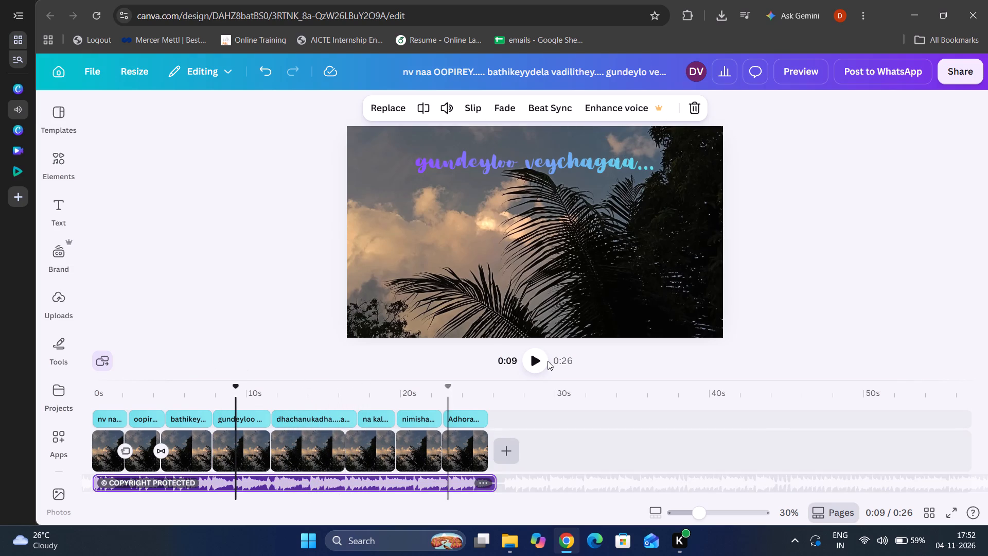
left_click(100, 482)
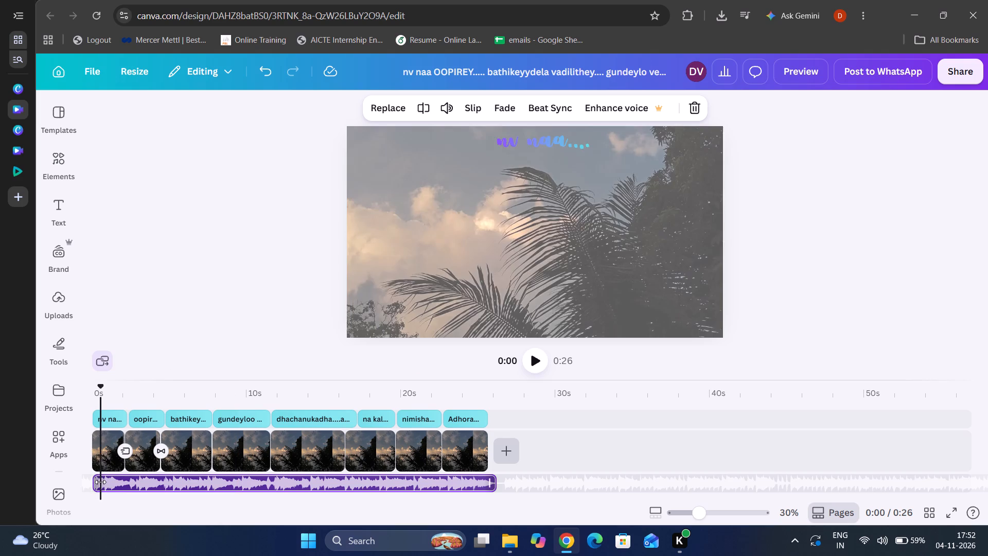
left_click(100, 482)
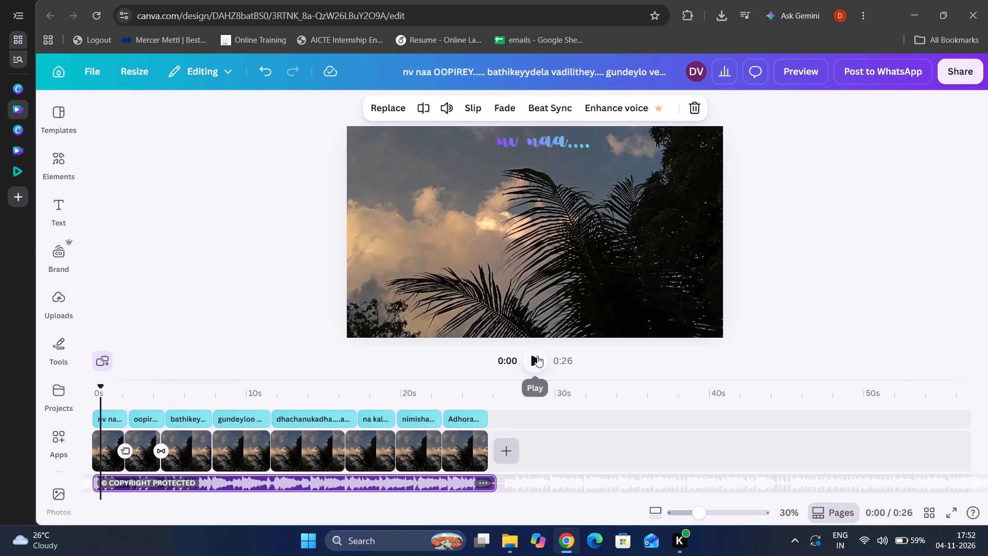
left_click(537, 356)
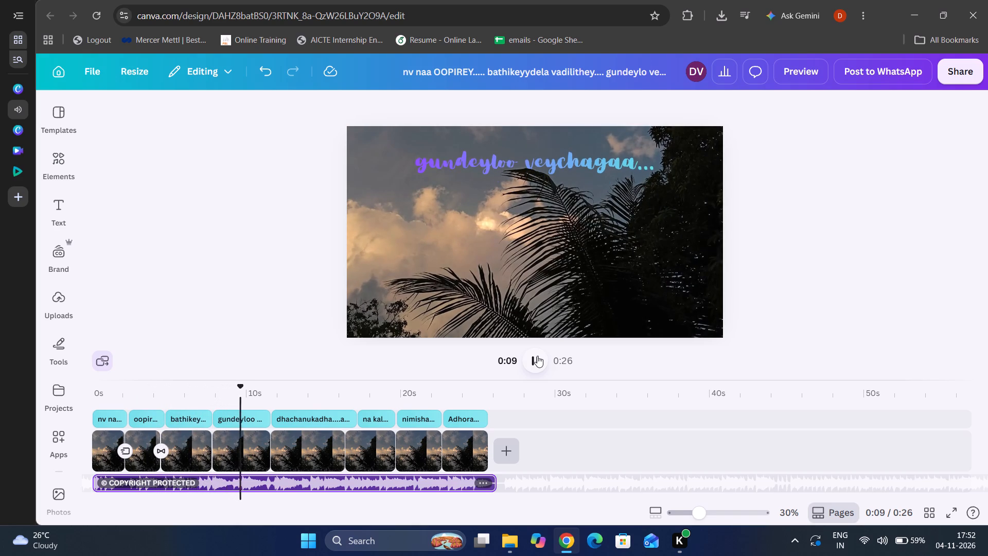
left_click(185, 487)
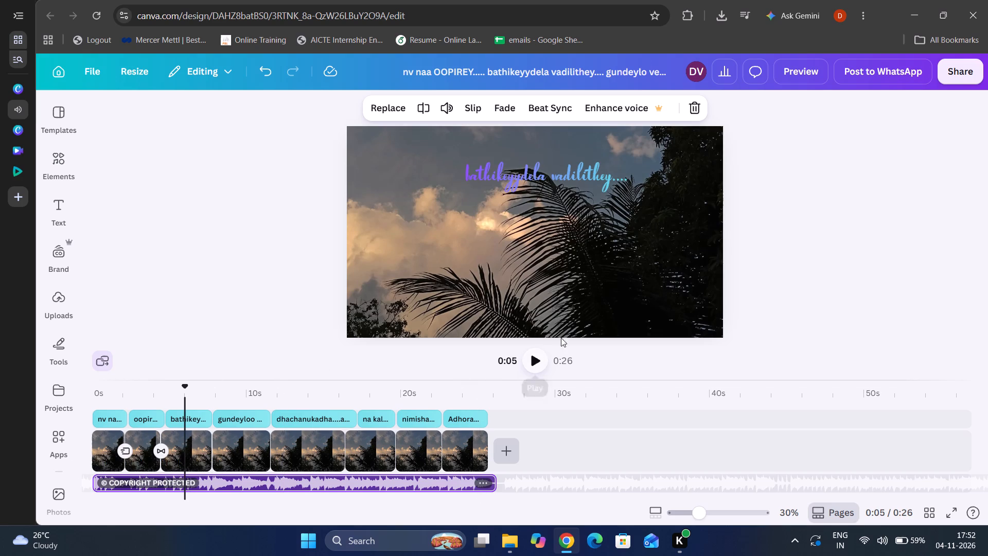
left_click(533, 364)
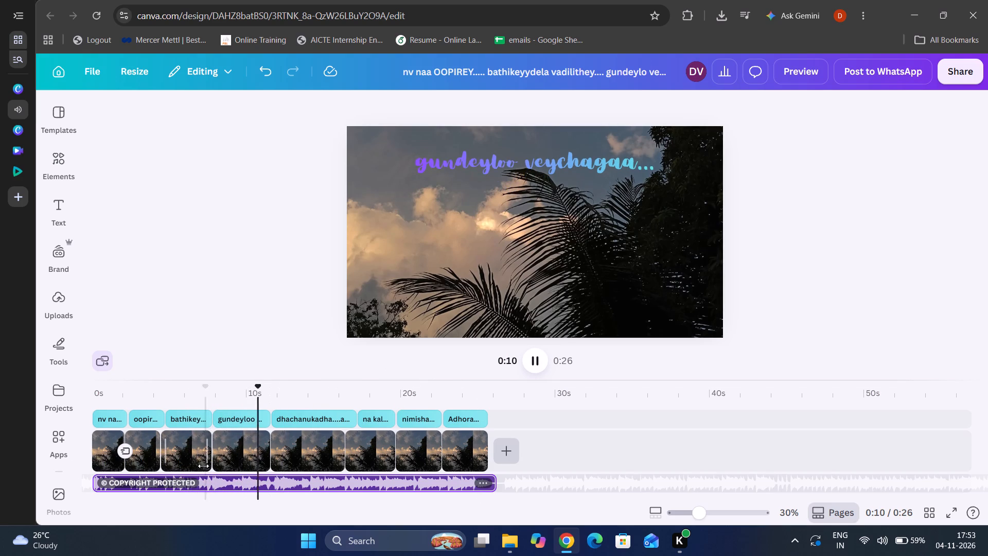
Lengthen the clips under the "bathikeyydela vadilithey...." and "gundeyloo veychagaa..." lyrics to 3.8 s each by extending their ends.
left_click_drag(204, 455, 212, 455)
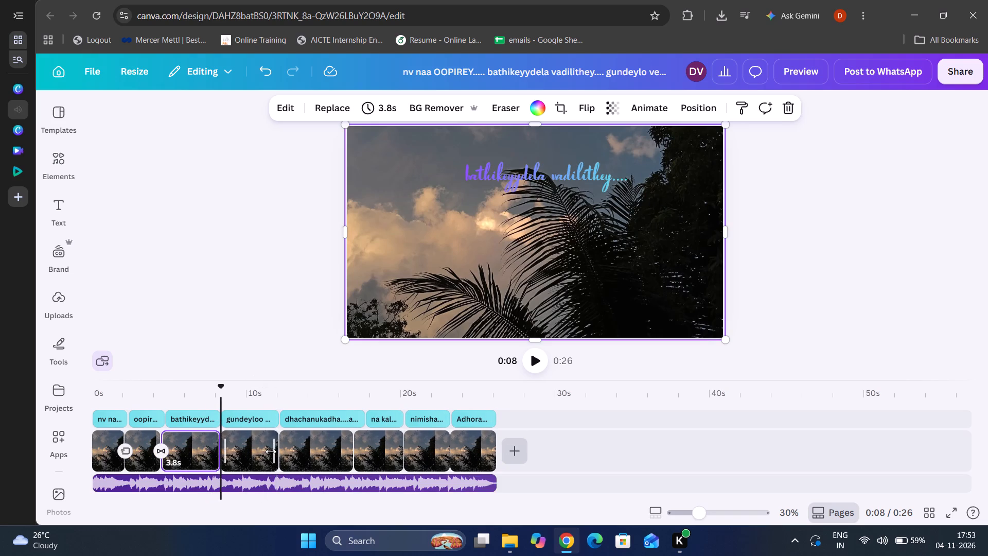
left_click(271, 451)
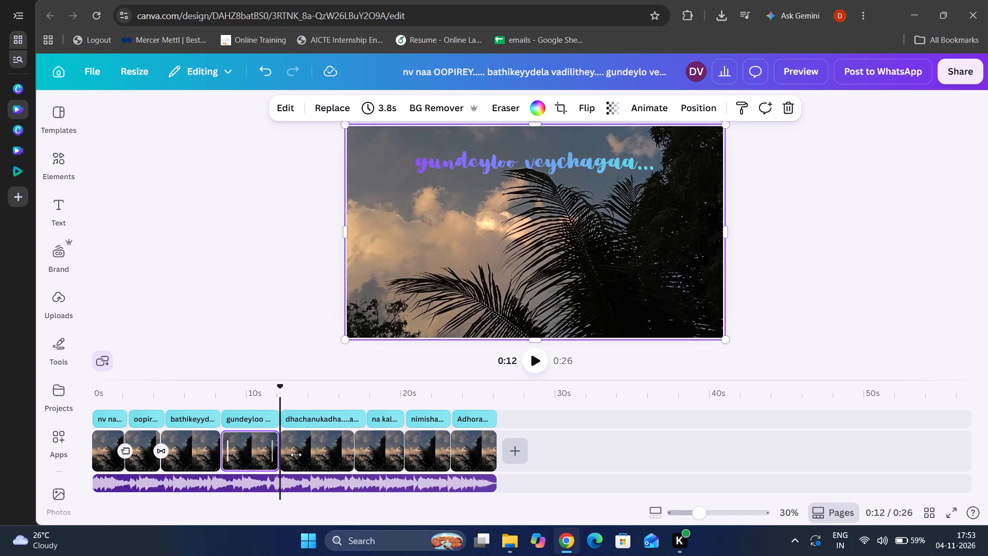
Play the video from the "bathikeyydela vadilithey...." lyric to the end to check the adjusted timing.
left_click(181, 484)
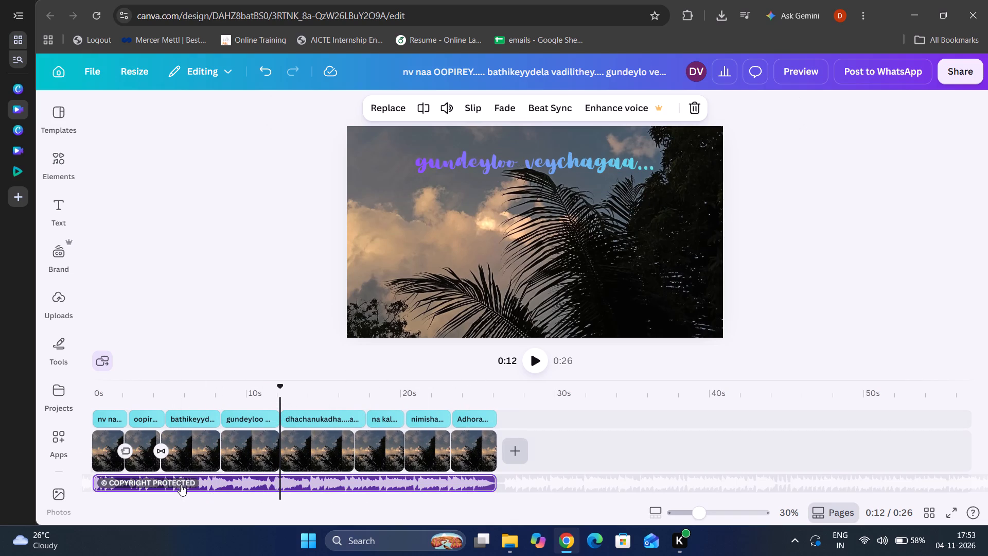
left_click(533, 354)
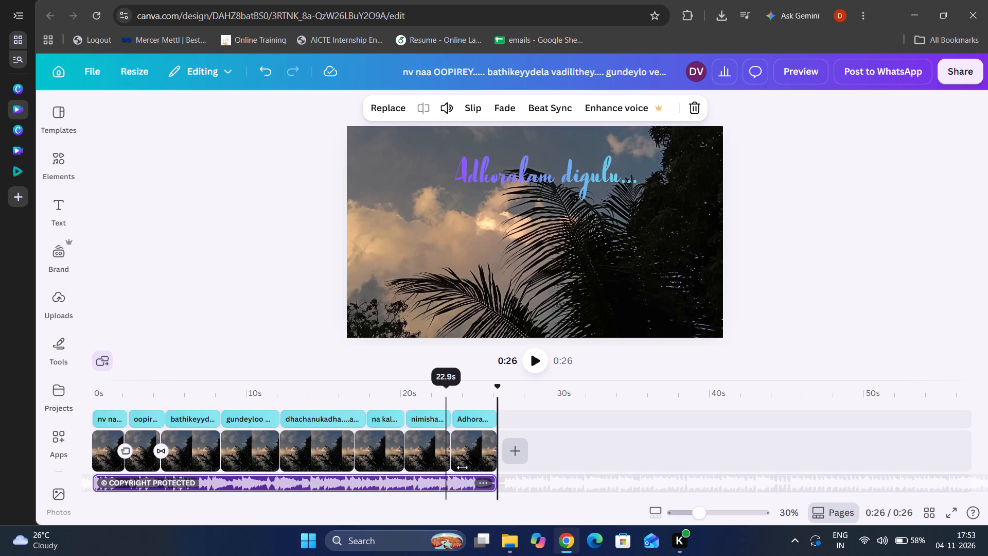
Duplicate the last background clip, under the "Adhorakam digulu..." lyric, to add another 2.9 s clip at the video's end.
left_click(480, 447)
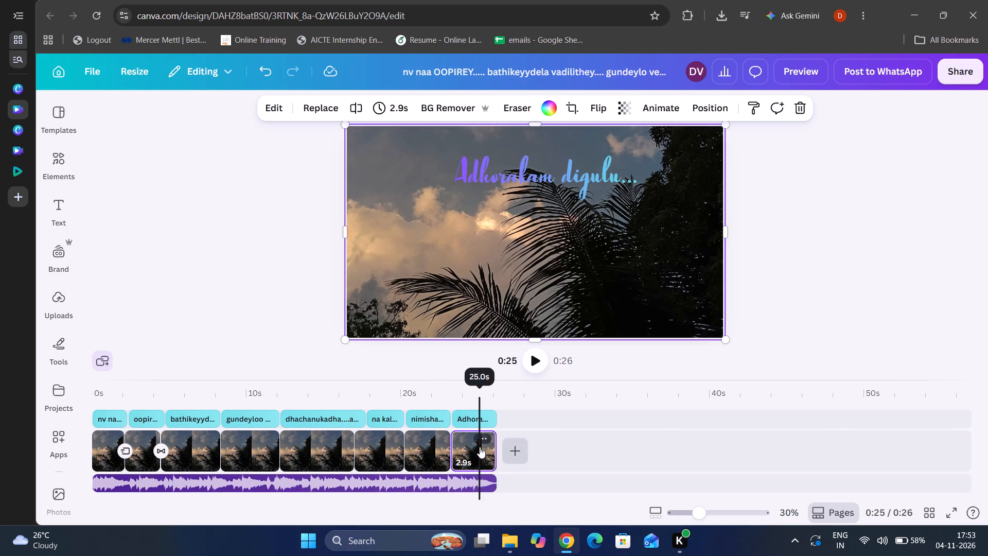
left_click(483, 438)
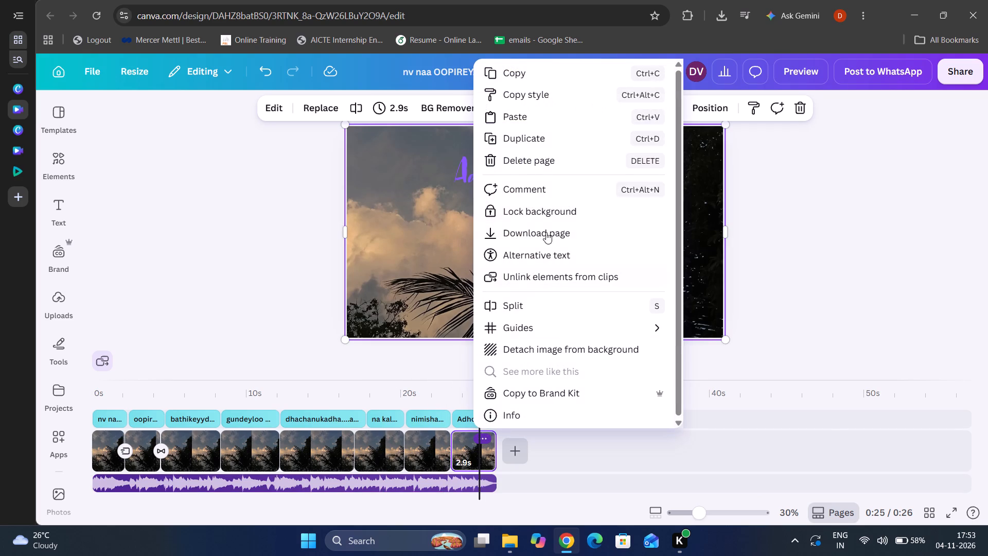
left_click(543, 143)
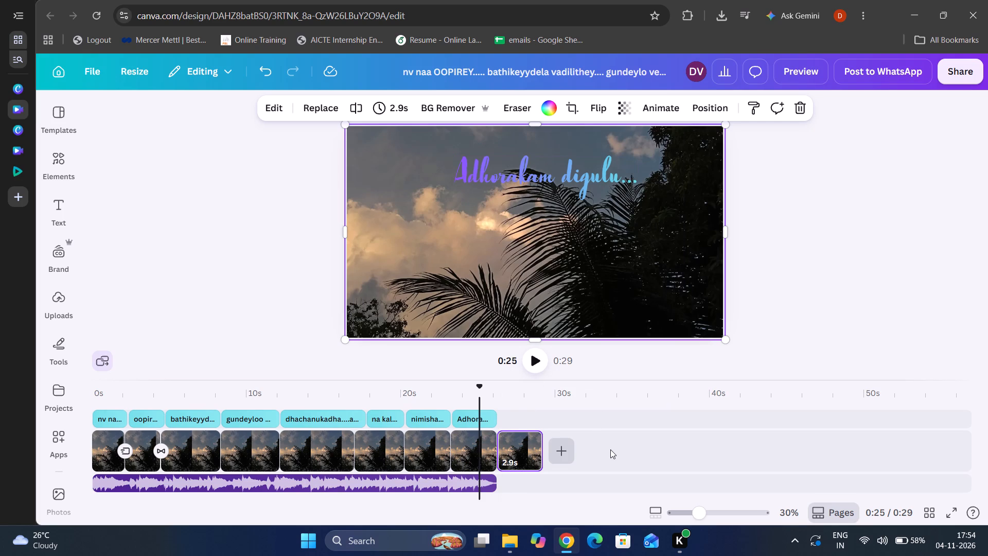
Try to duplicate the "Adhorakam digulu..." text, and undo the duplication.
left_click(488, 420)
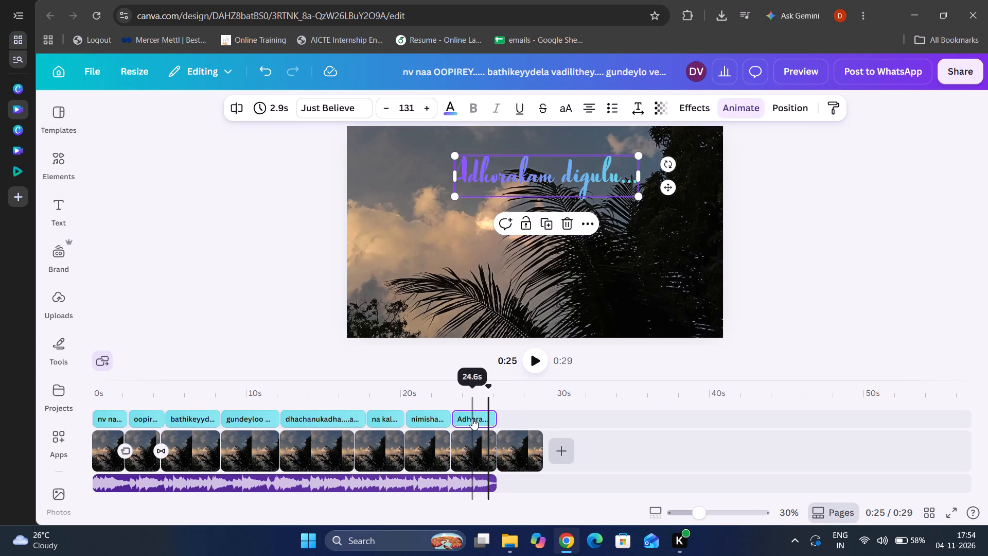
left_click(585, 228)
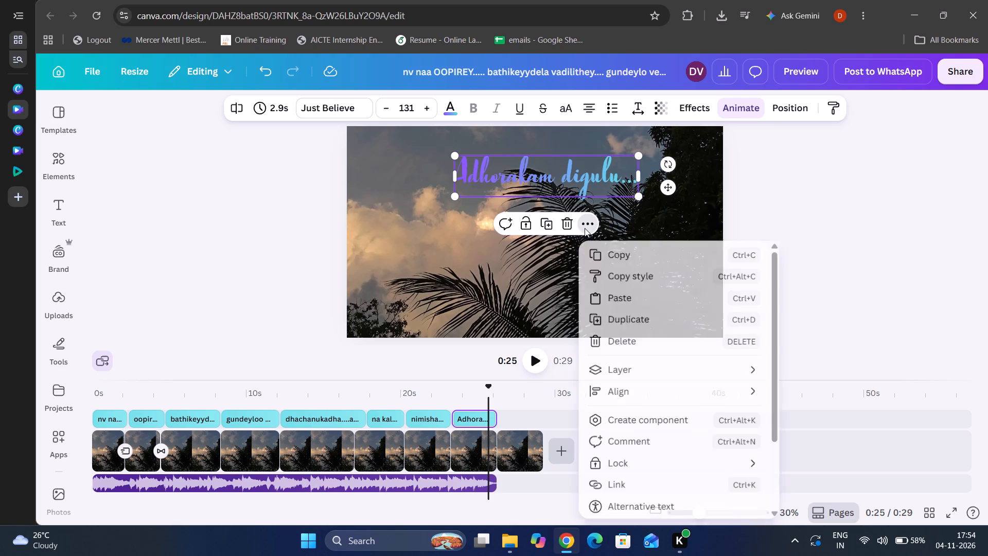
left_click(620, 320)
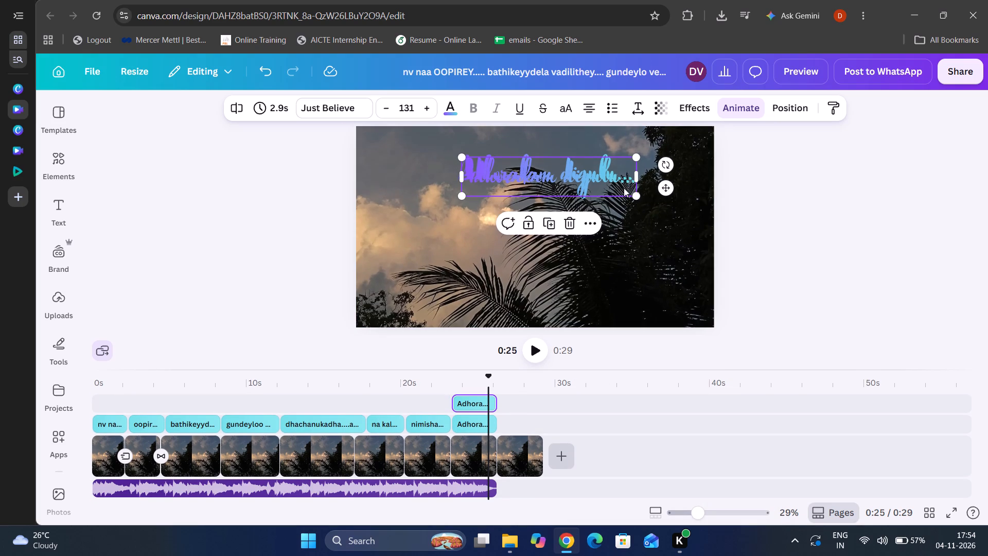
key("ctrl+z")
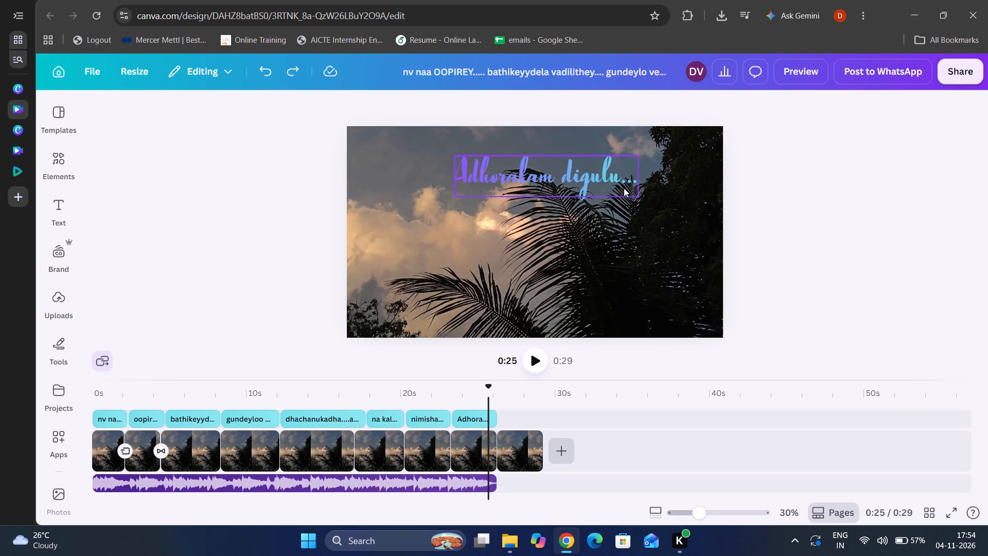
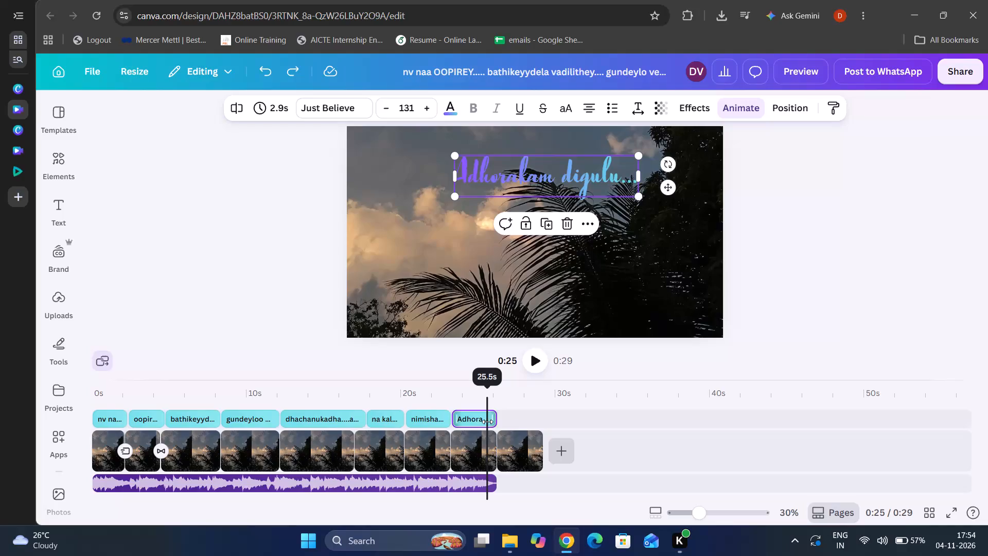
Select the added background clip at the video's end and open the text options with the font search active.
left_click(505, 445)
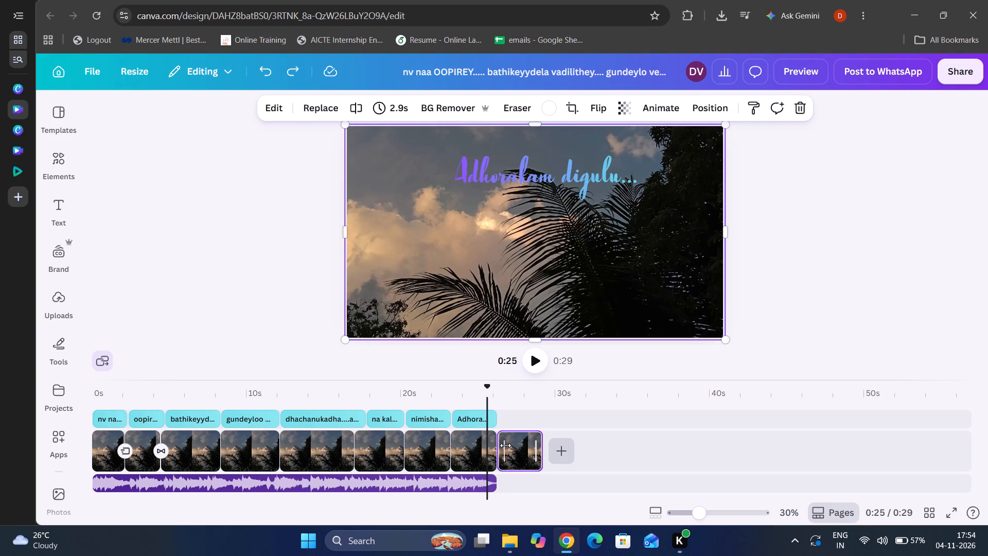
left_click(69, 204)
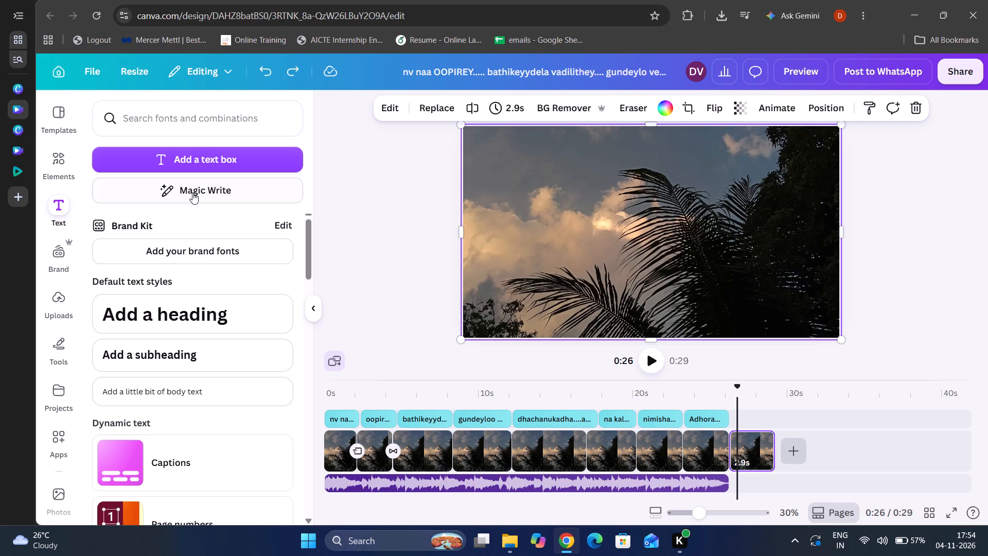
left_click(197, 124)
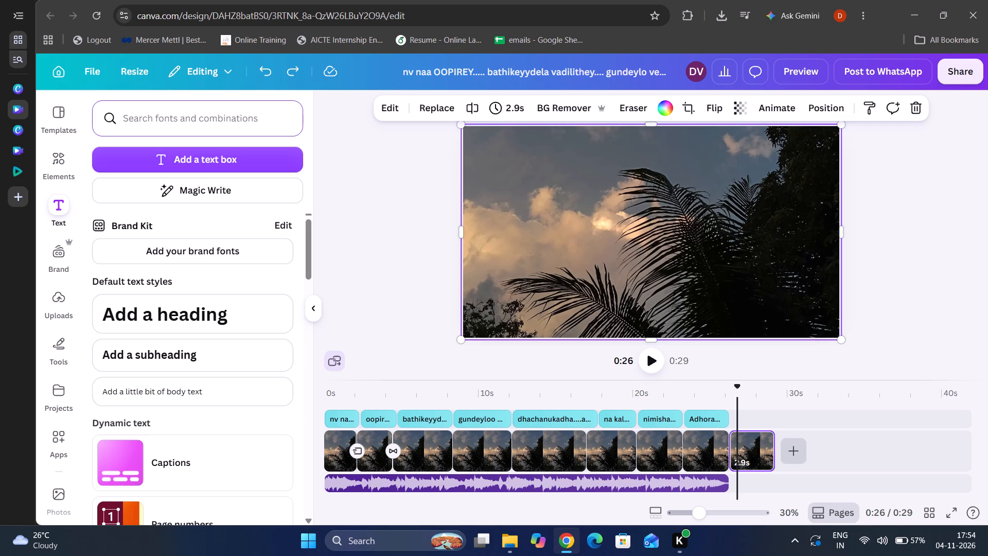
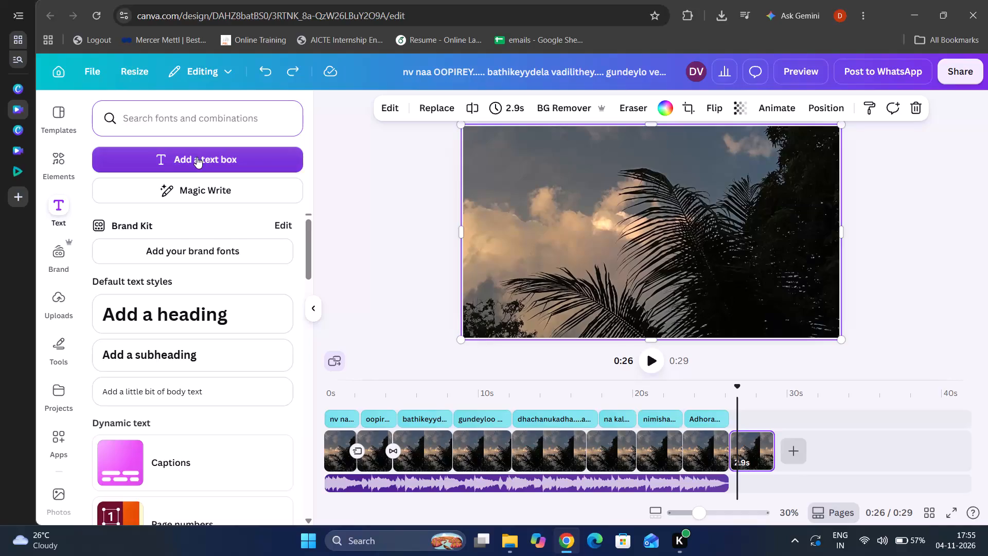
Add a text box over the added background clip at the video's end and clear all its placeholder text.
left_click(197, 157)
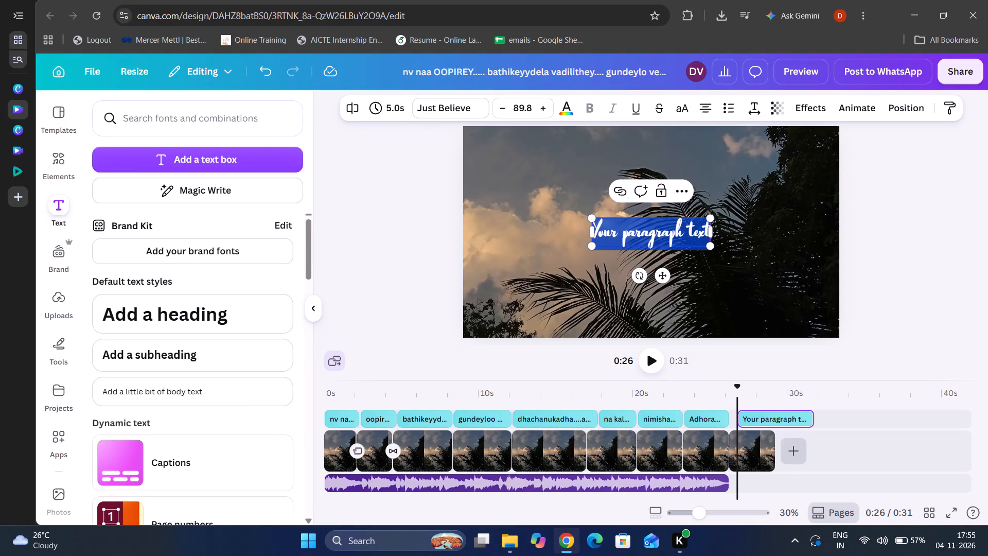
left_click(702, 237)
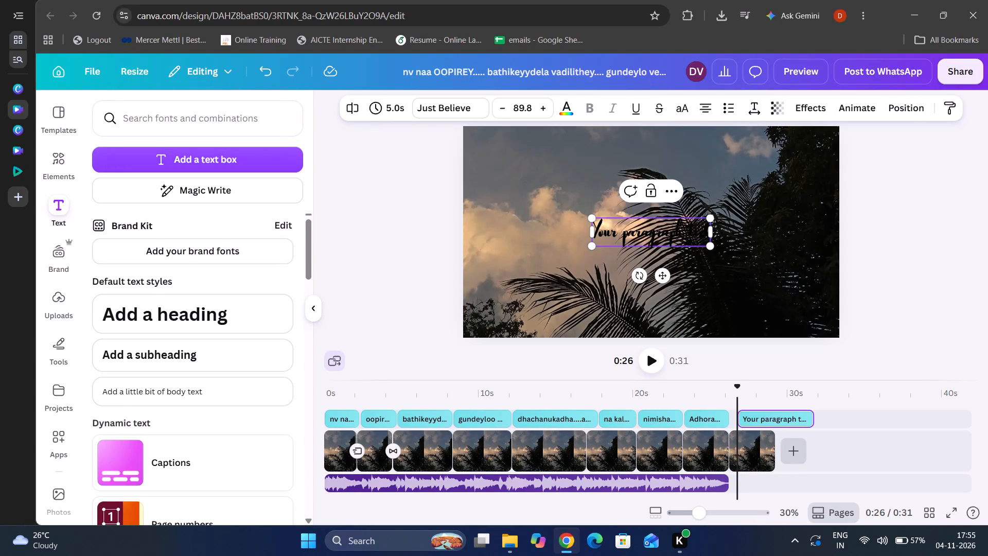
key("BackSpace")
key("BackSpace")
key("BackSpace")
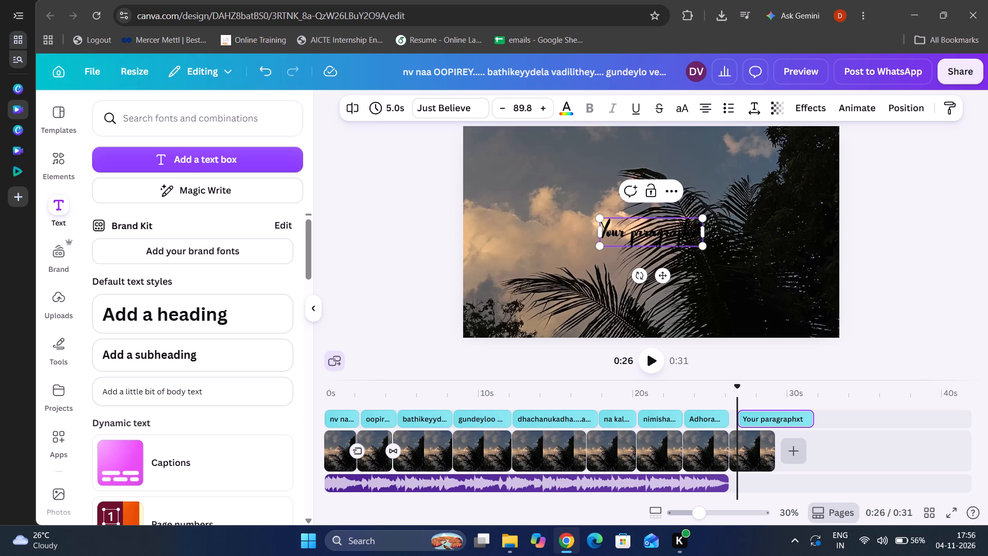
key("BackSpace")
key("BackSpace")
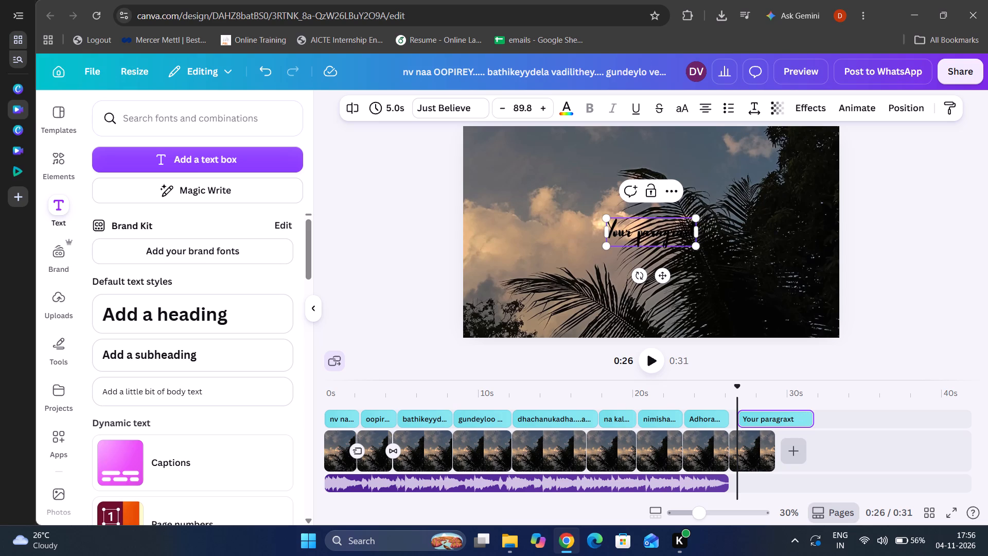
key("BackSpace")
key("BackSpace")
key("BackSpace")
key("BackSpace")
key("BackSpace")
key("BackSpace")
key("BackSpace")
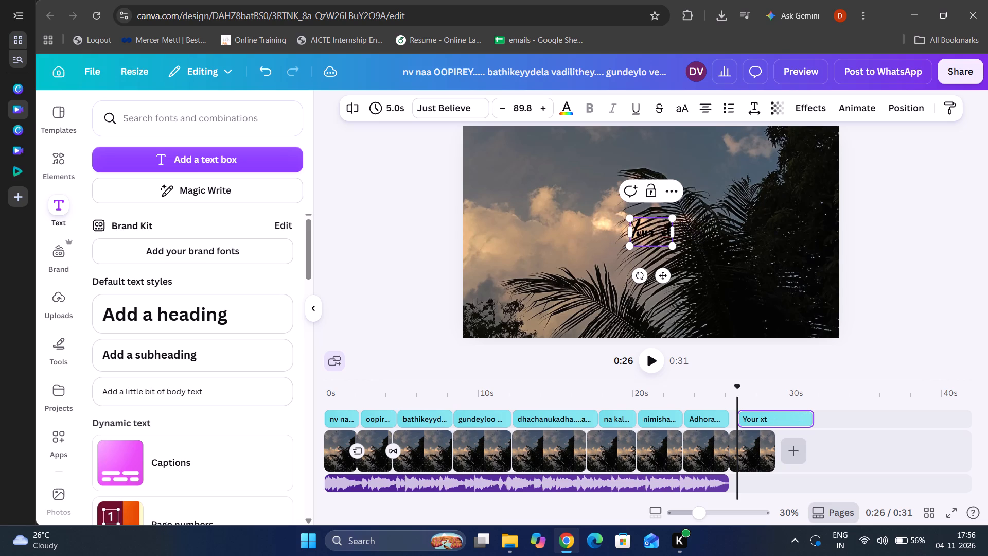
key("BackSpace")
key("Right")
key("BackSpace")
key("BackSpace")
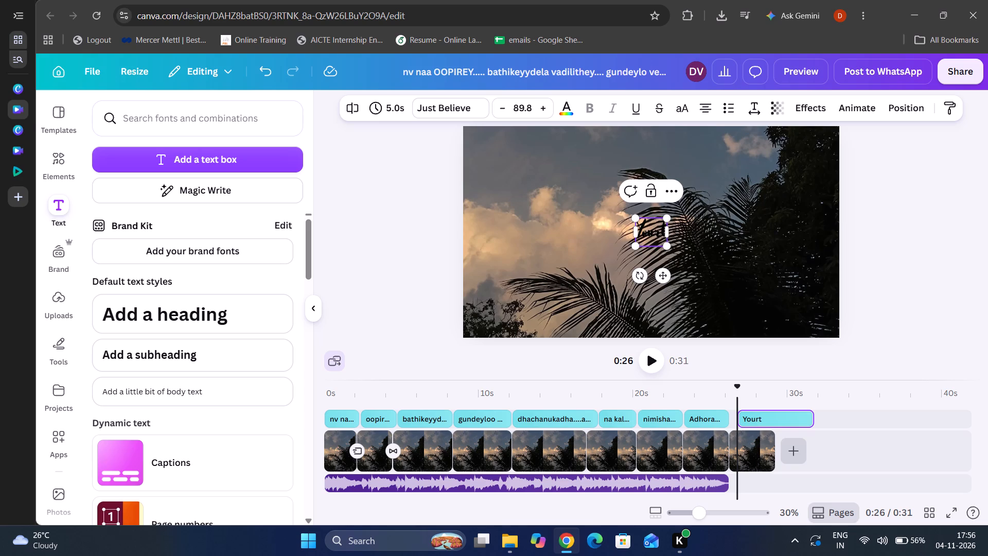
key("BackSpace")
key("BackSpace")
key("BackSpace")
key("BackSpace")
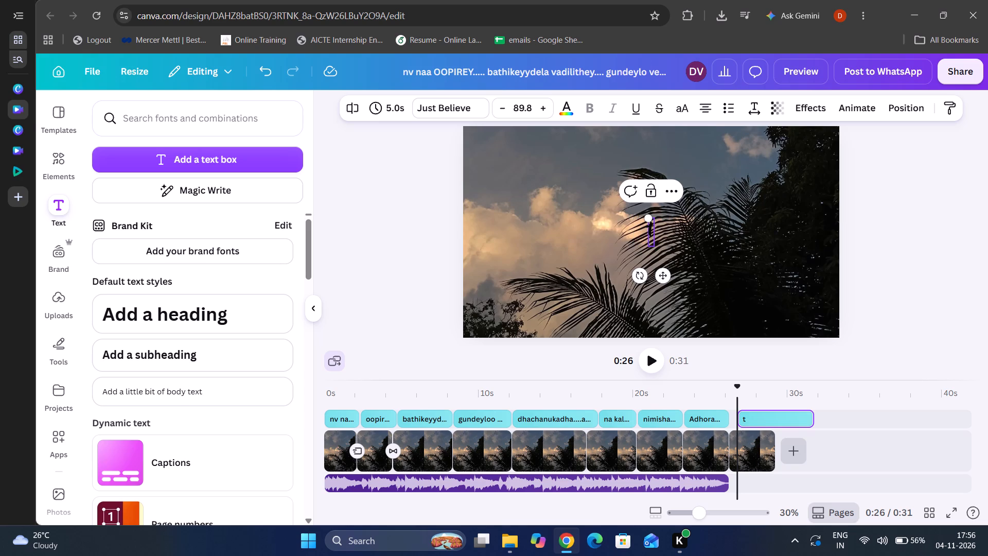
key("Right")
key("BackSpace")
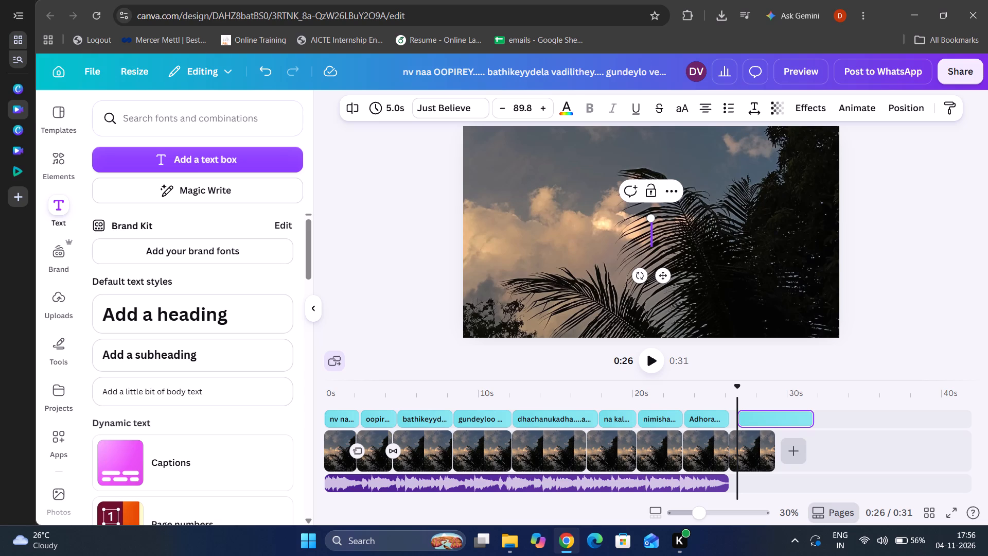
Switch to the Clideo MP3 cutter and listen to the selected song section from several points.
left_click(20, 178)
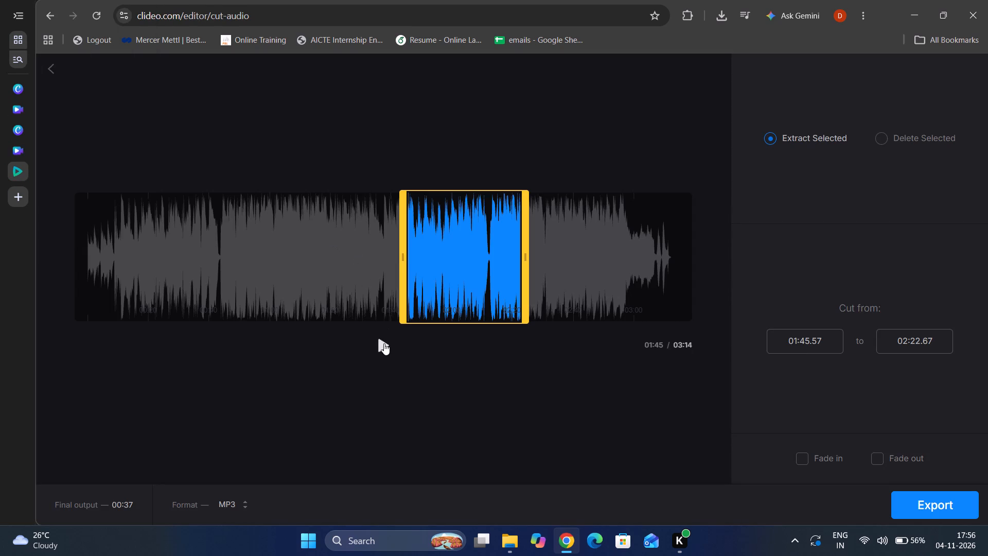
left_click(384, 343)
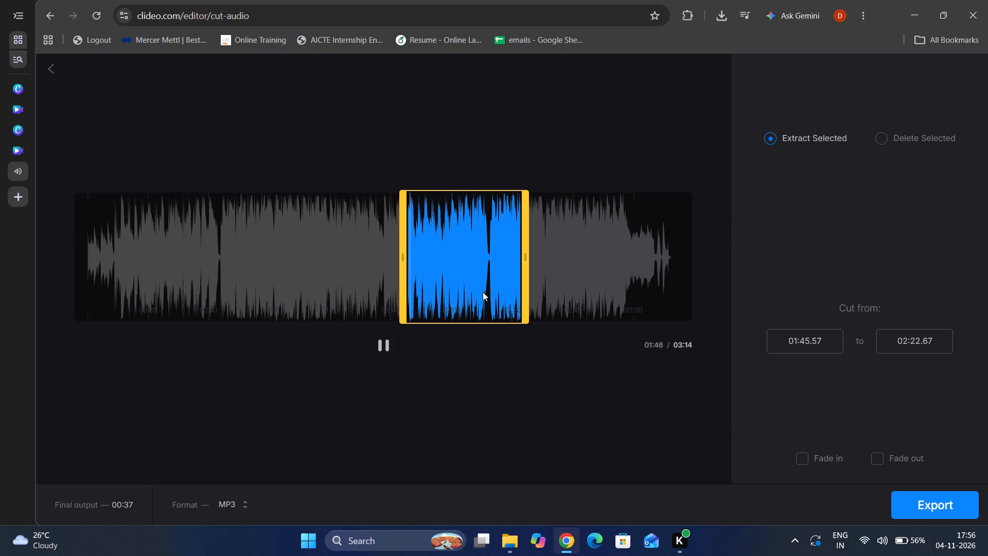
left_click(496, 288)
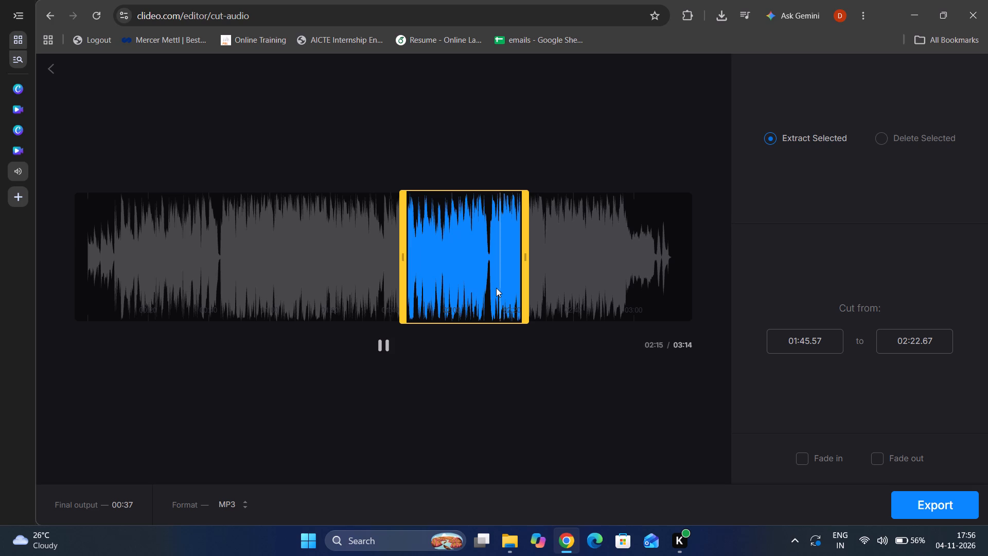
left_click(469, 284)
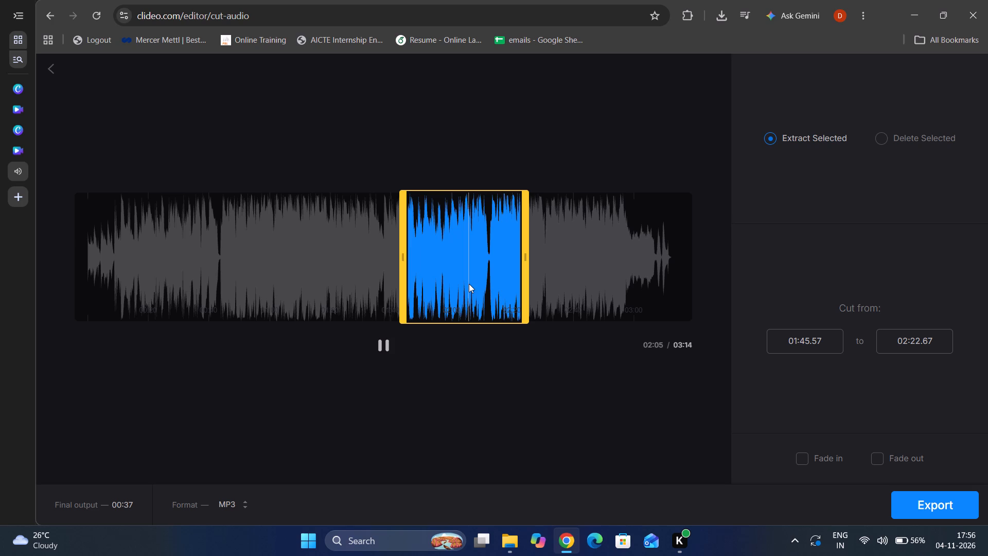
left_click(443, 277)
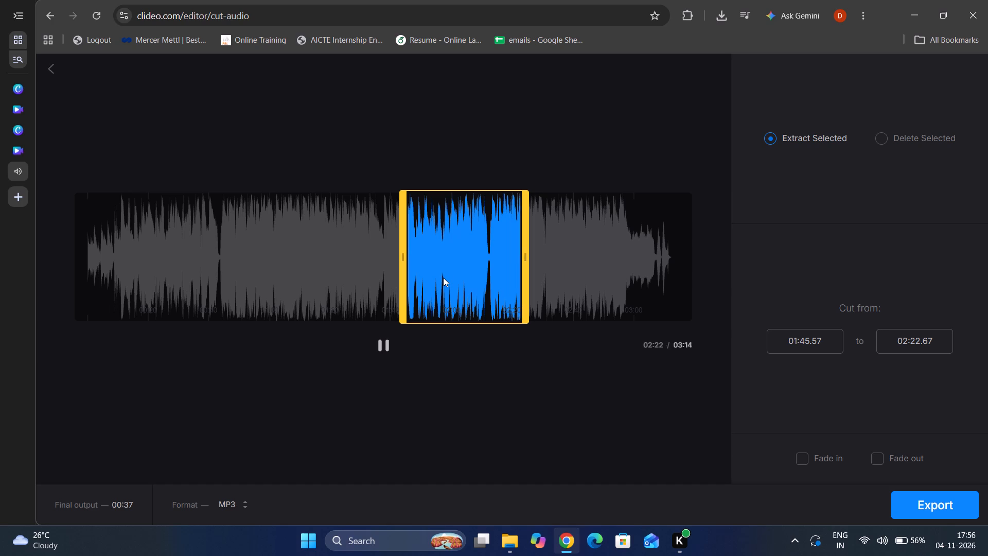
Extend the end of the song's cut selection to 02:31.79 and listen to it from about 02:19.
left_click_drag(526, 256, 553, 260)
left_click(377, 341)
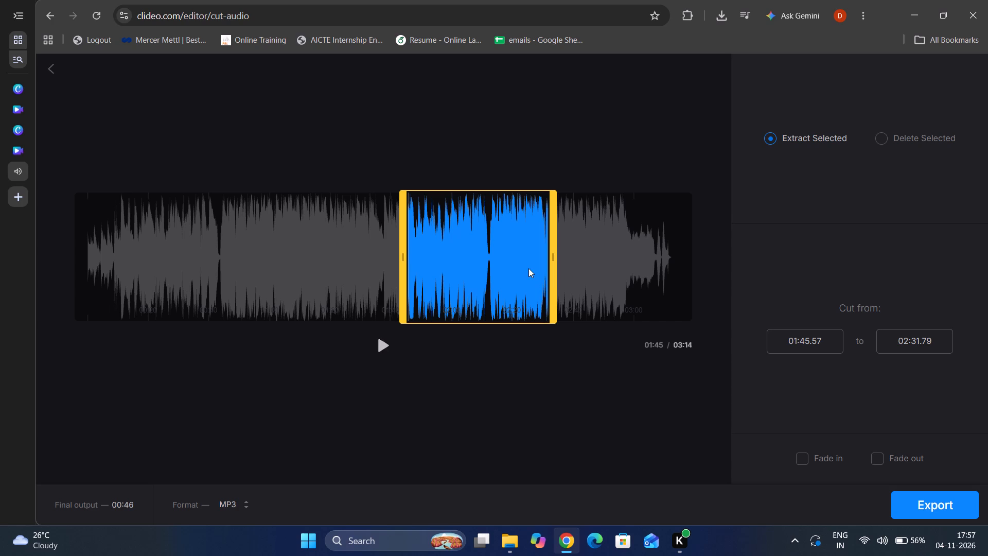
left_click(510, 271)
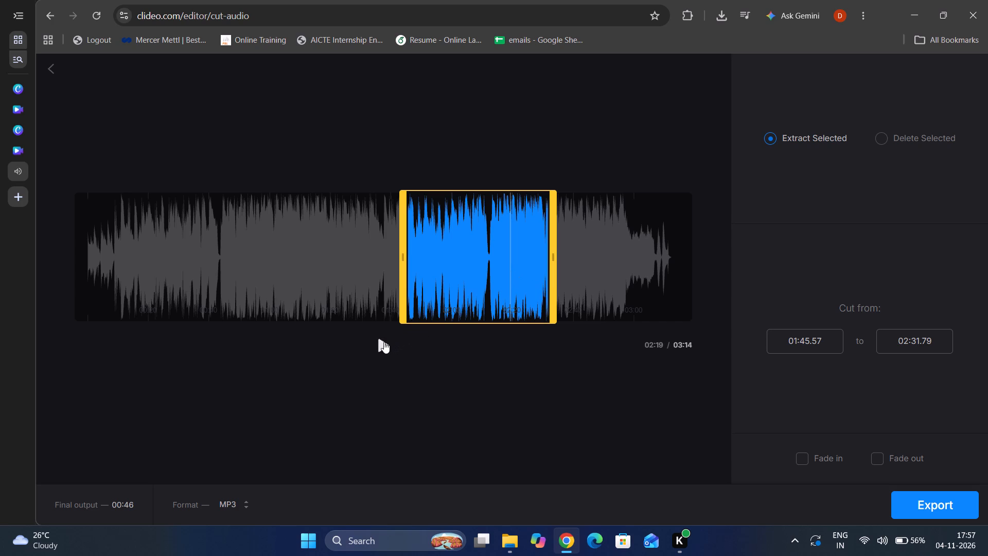
left_click(383, 342)
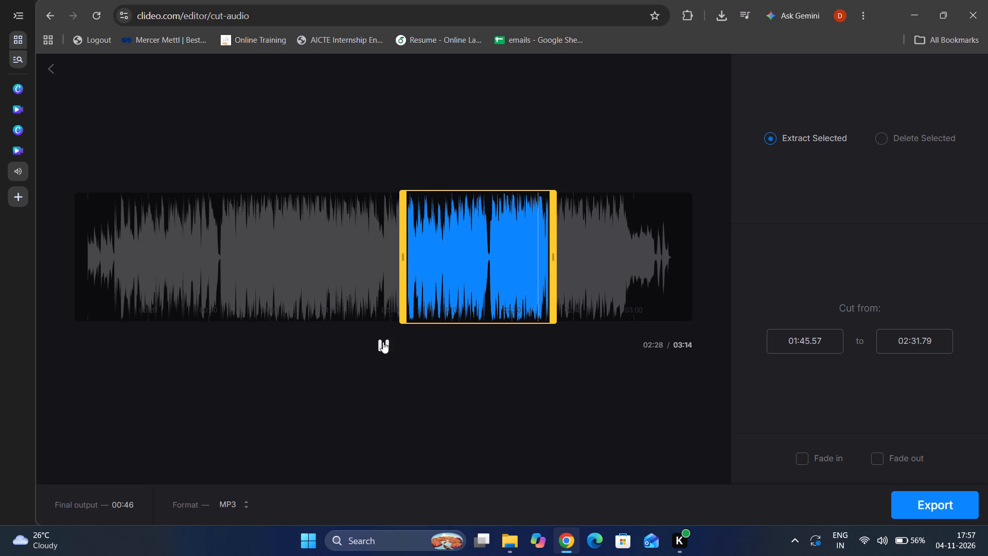
left_click(383, 342)
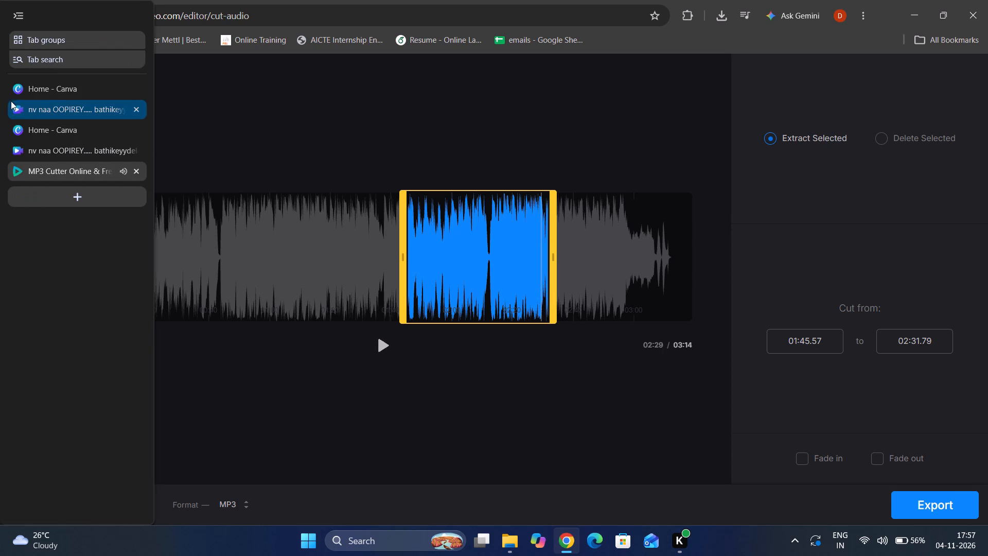
Switch back to the Canva lyric video and select the last background clip on the timeline.
left_click(30, 112)
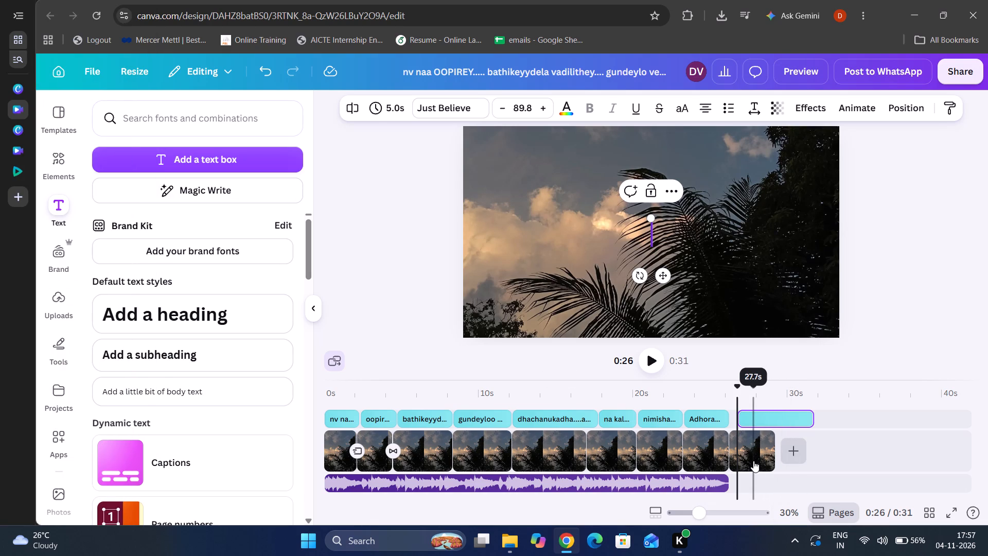
left_click(753, 461)
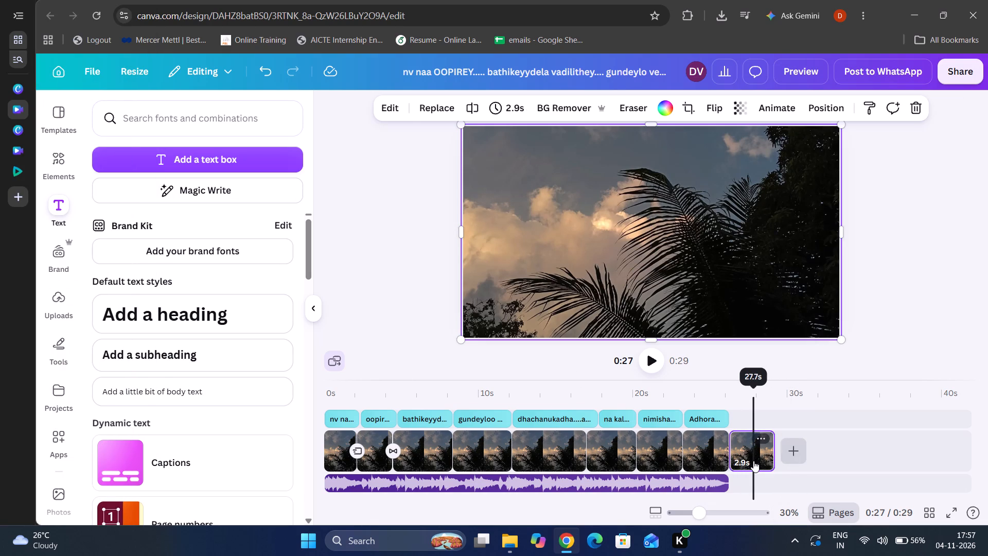
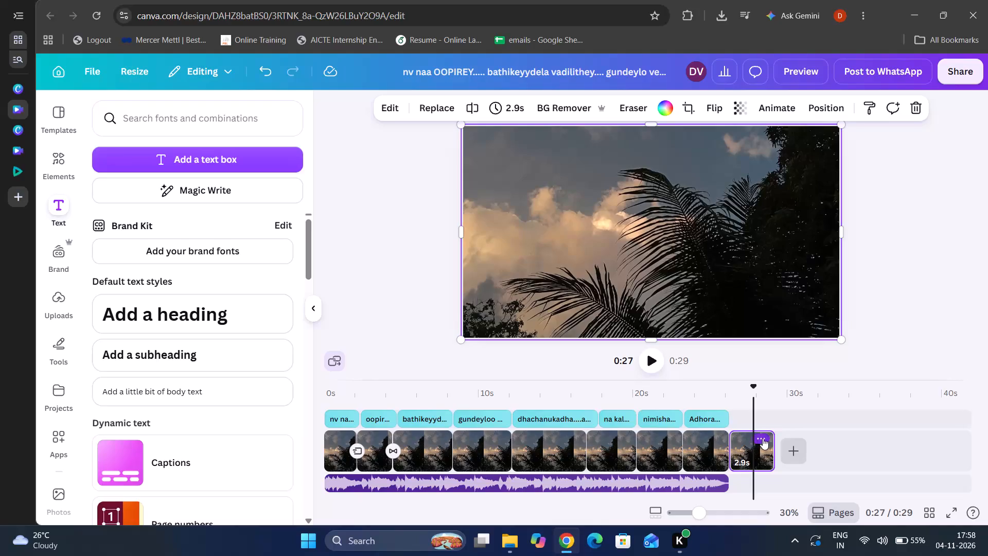
Delete the extra 2.9 s background page after the last lyric at the video's end.
left_click(763, 438)
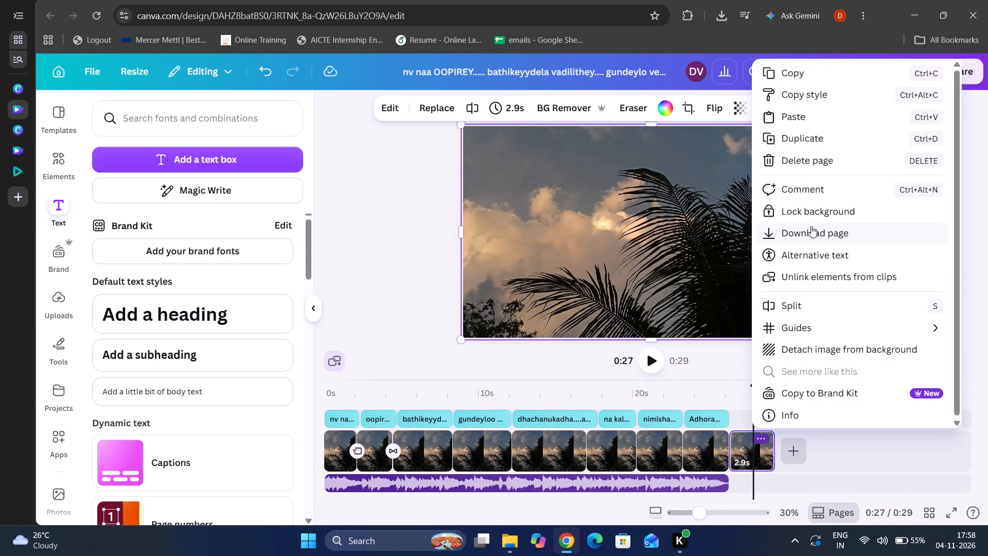
left_click(796, 163)
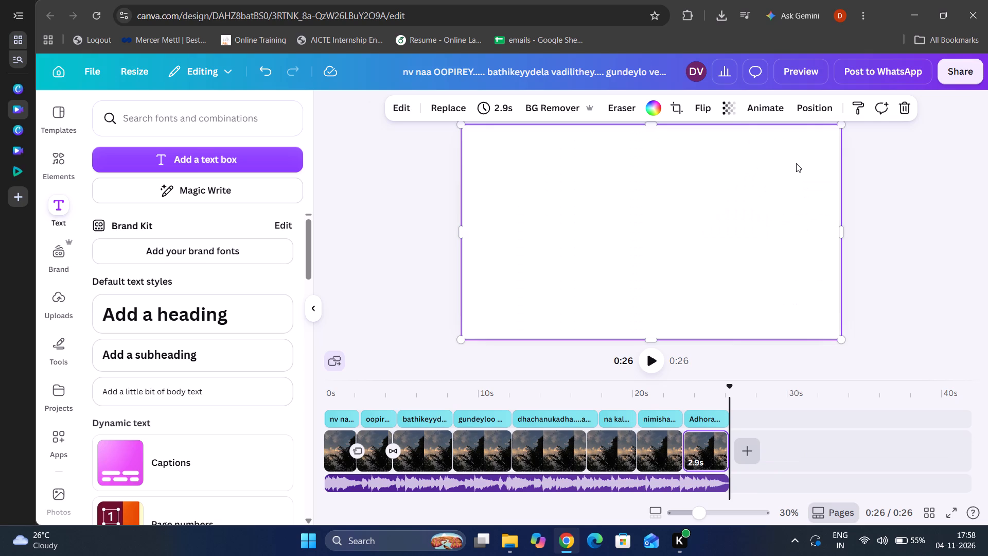
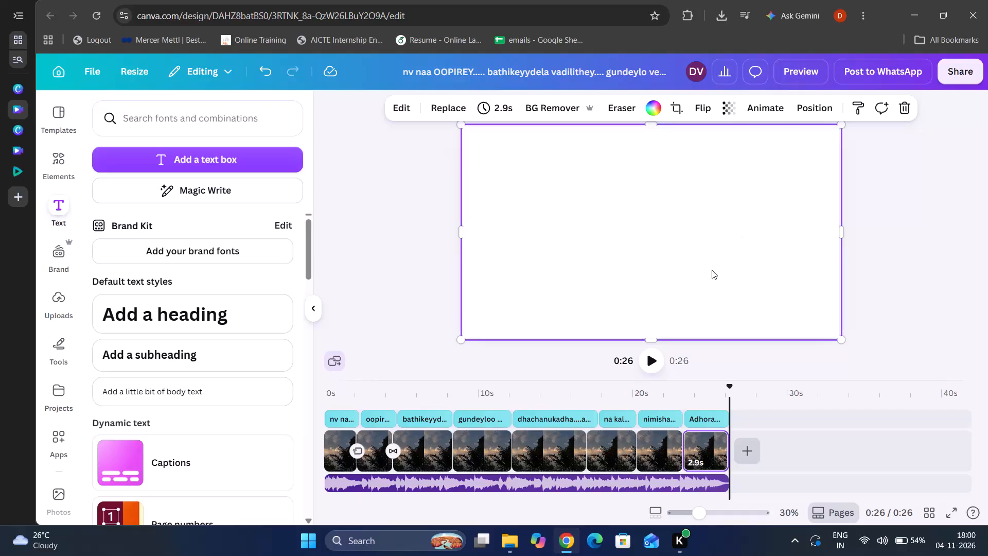
Play the lyric video from the beginning to check the texts and clips against the song.
left_click(647, 362)
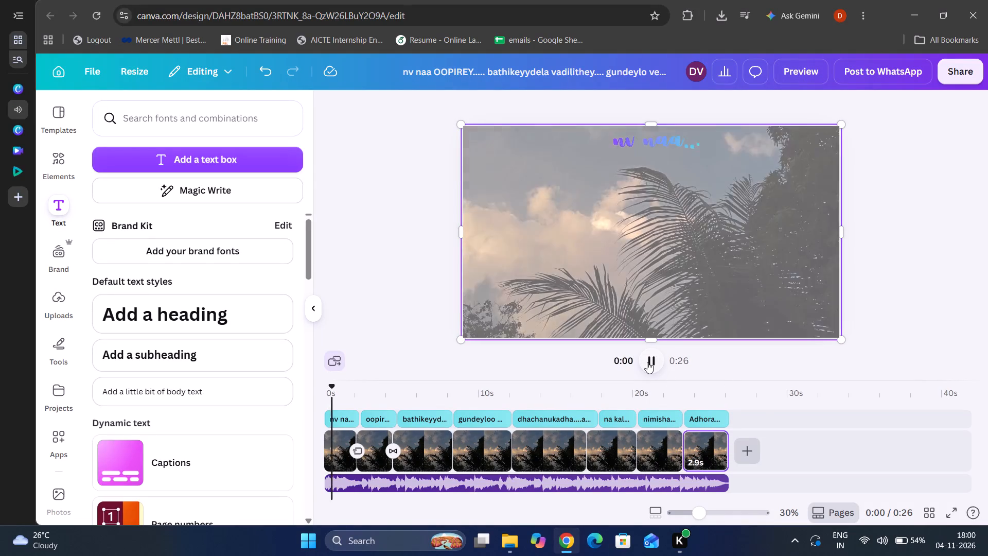